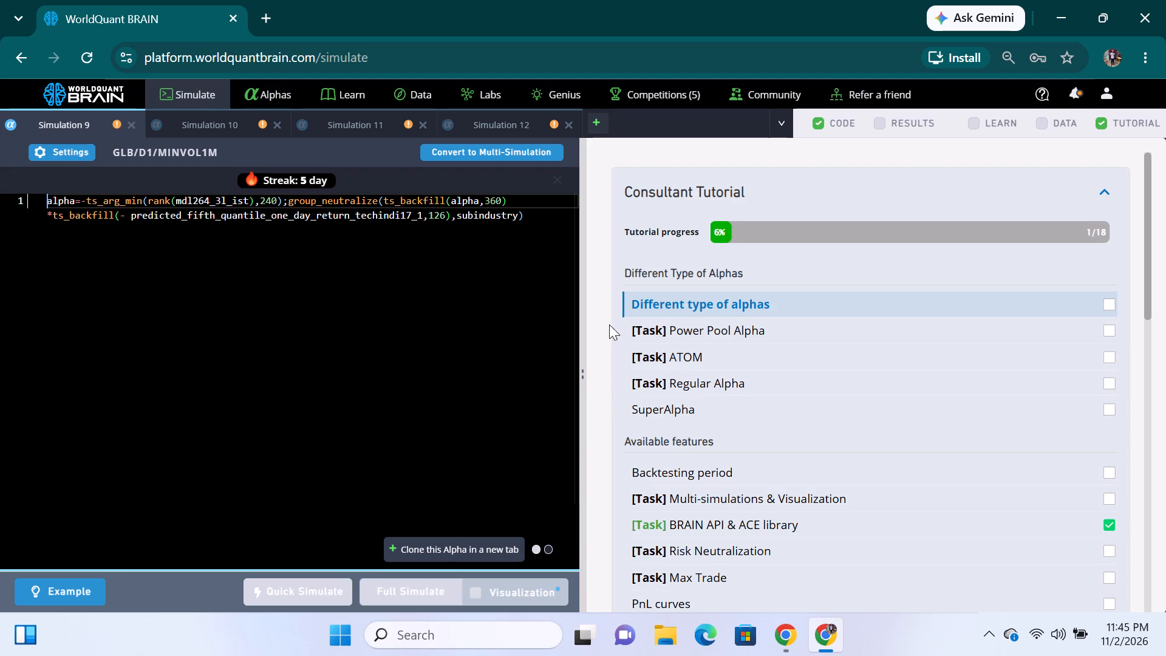
Open the profile's Performance page and review the payment, submitted alpha and simulated alpha statistics.
{"action": "scroll", "coordinate": [759, 343], "scroll_direction": "down", "scroll_amount": 3}
{"action": "scroll", "coordinate": [759, 346], "scroll_direction": "up", "scroll_amount": 9}
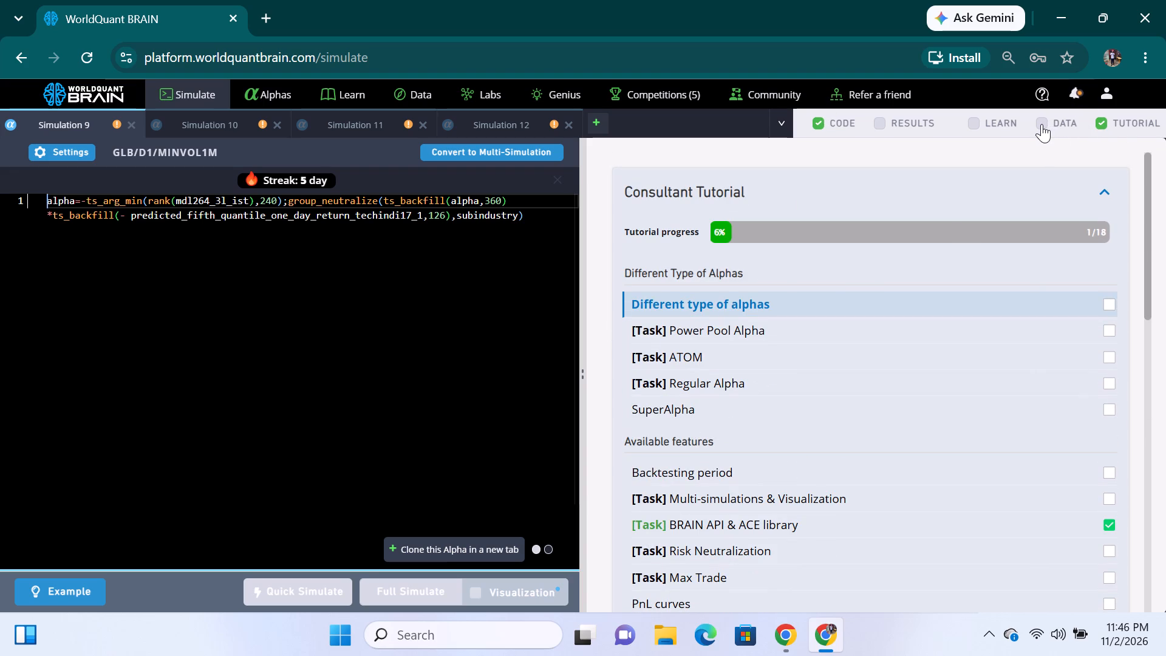
{"action": "left_click", "coordinate": [1102, 94]}
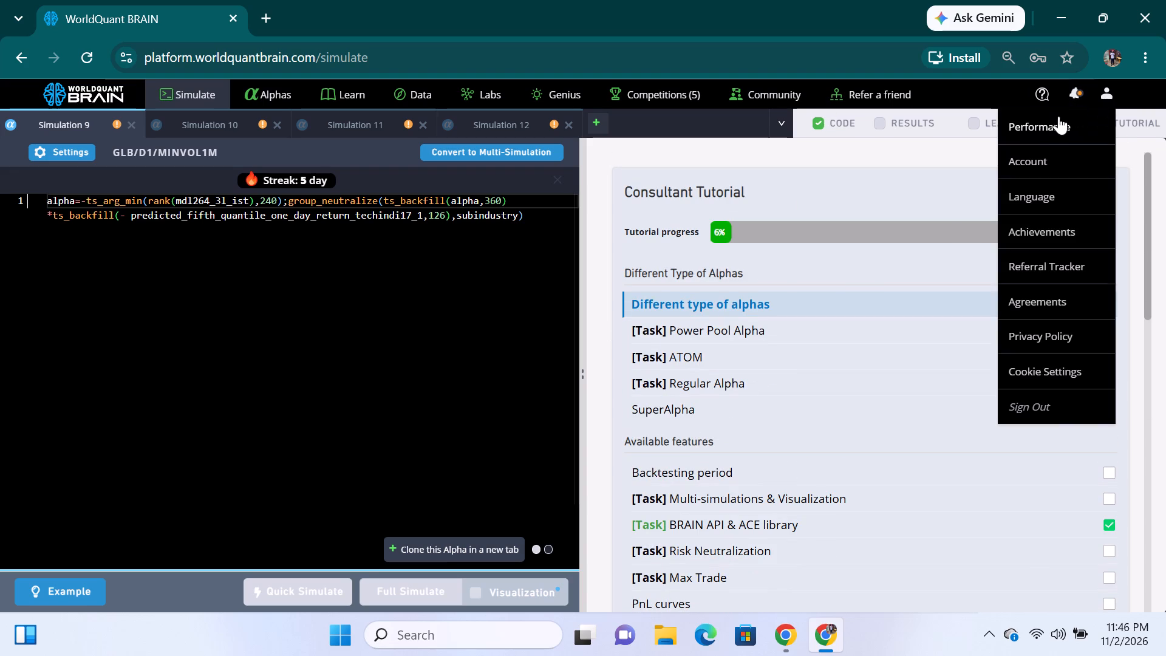
{"action": "left_click", "coordinate": [1049, 121]}
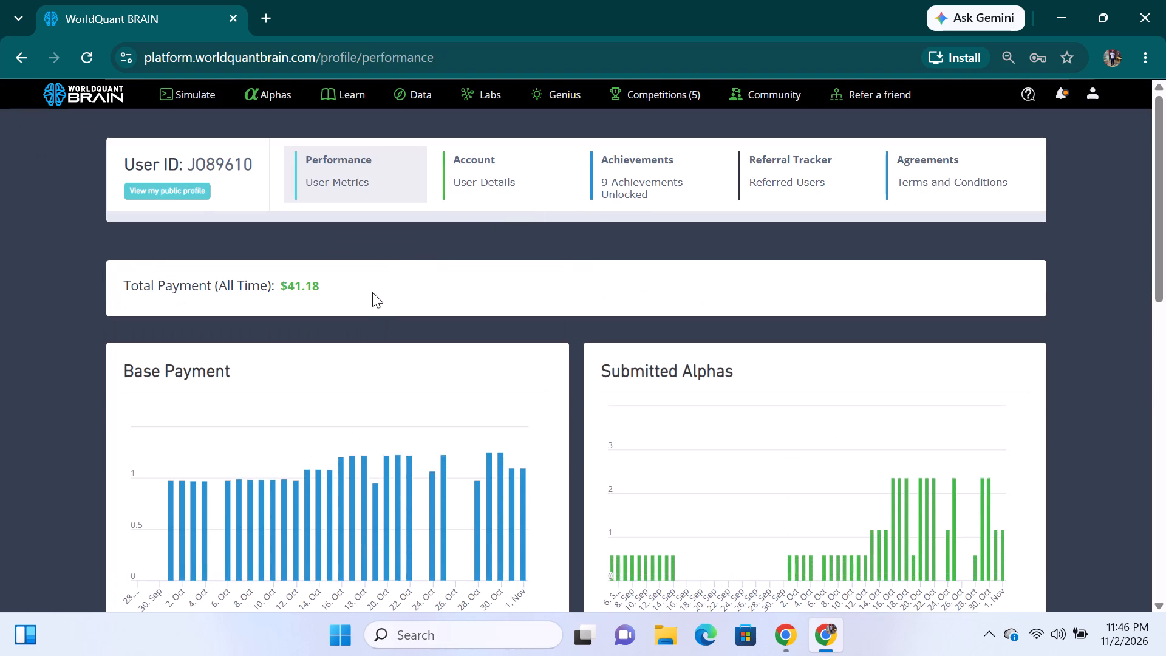
{"action": "scroll", "coordinate": [366, 305], "scroll_direction": "down", "scroll_amount": 5}
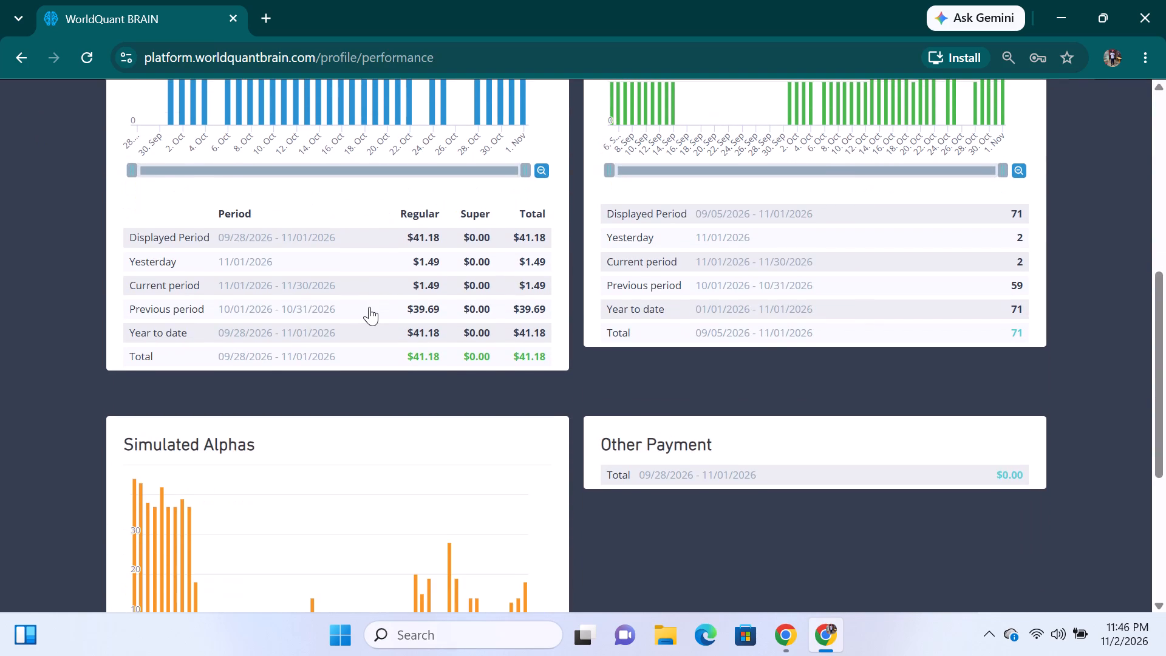
{"action": "scroll", "coordinate": [369, 307], "scroll_direction": "up", "scroll_amount": 4}
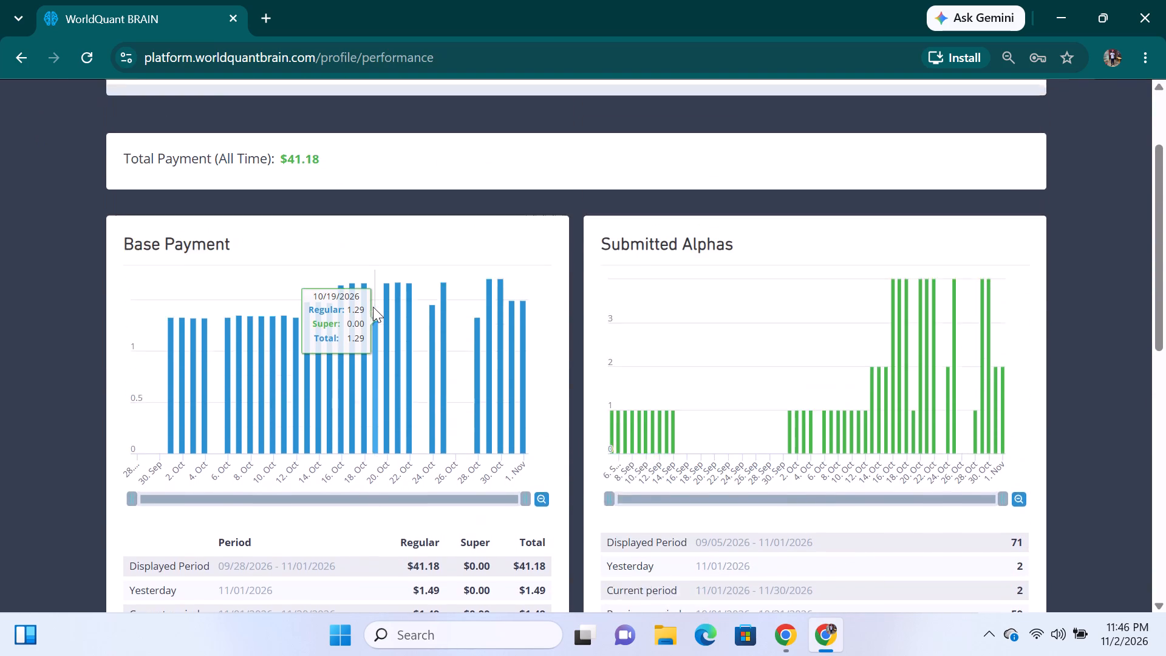
{"action": "scroll", "coordinate": [373, 307], "scroll_direction": "up", "scroll_amount": 3}
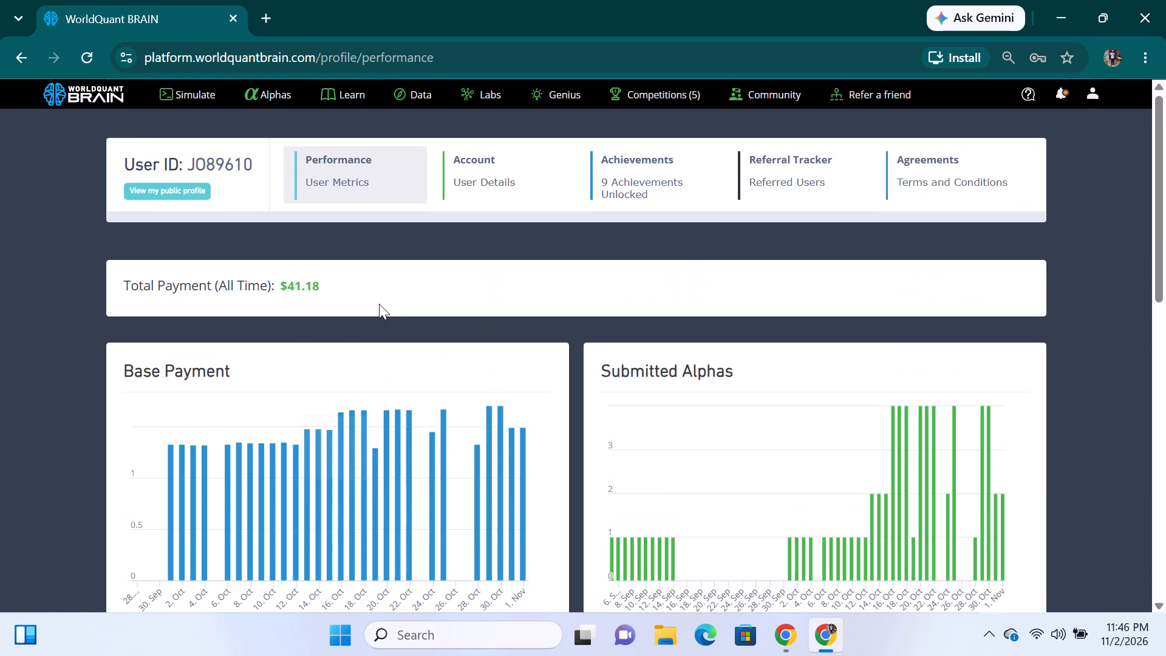
{"action": "scroll", "coordinate": [379, 304], "scroll_direction": "up", "scroll_amount": 2}
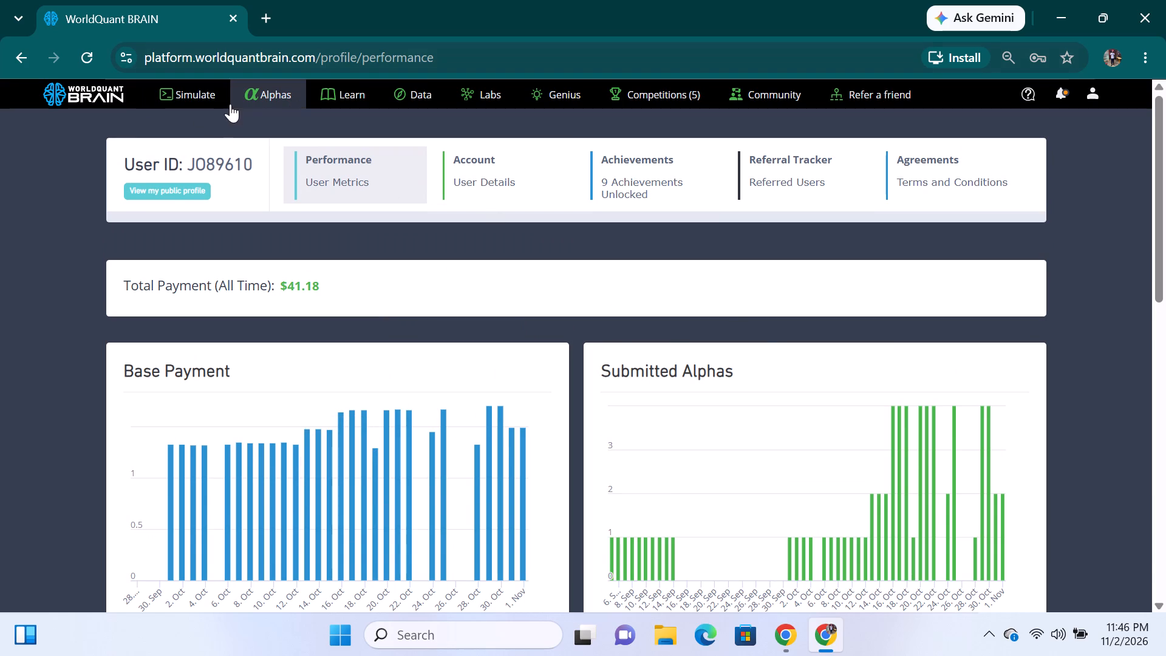
Return to the Simulate page and look through the alphas and results of Simulations 10, 11 and 12.
{"action": "left_click", "coordinate": [216, 98]}
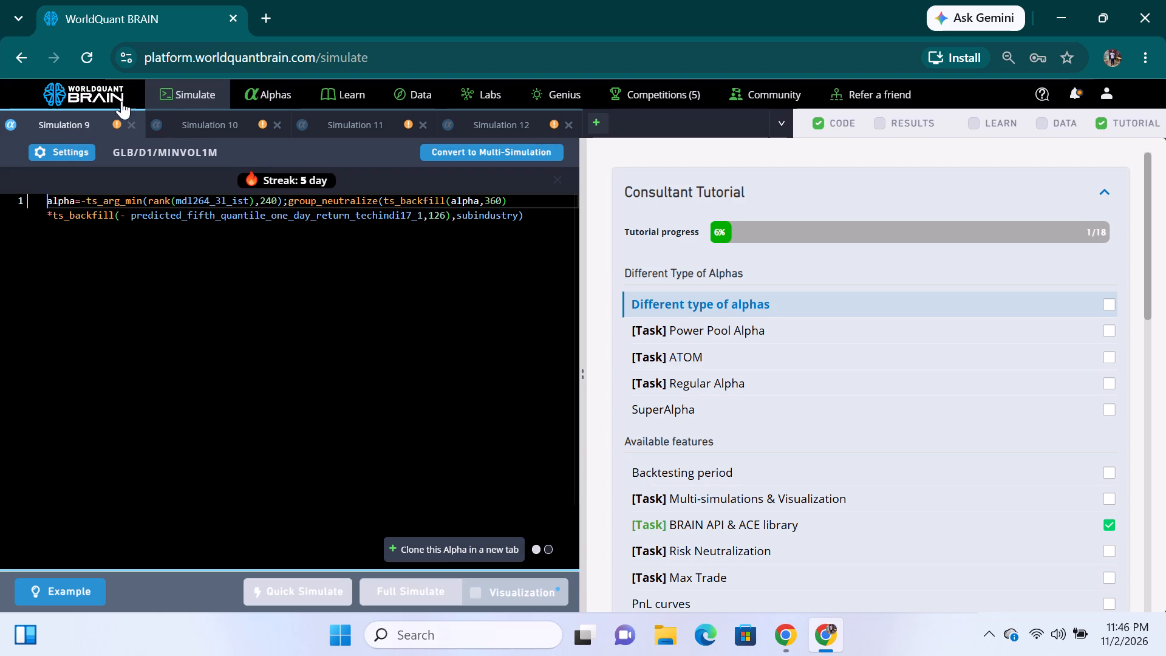
{"action": "left_click", "coordinate": [202, 129]}
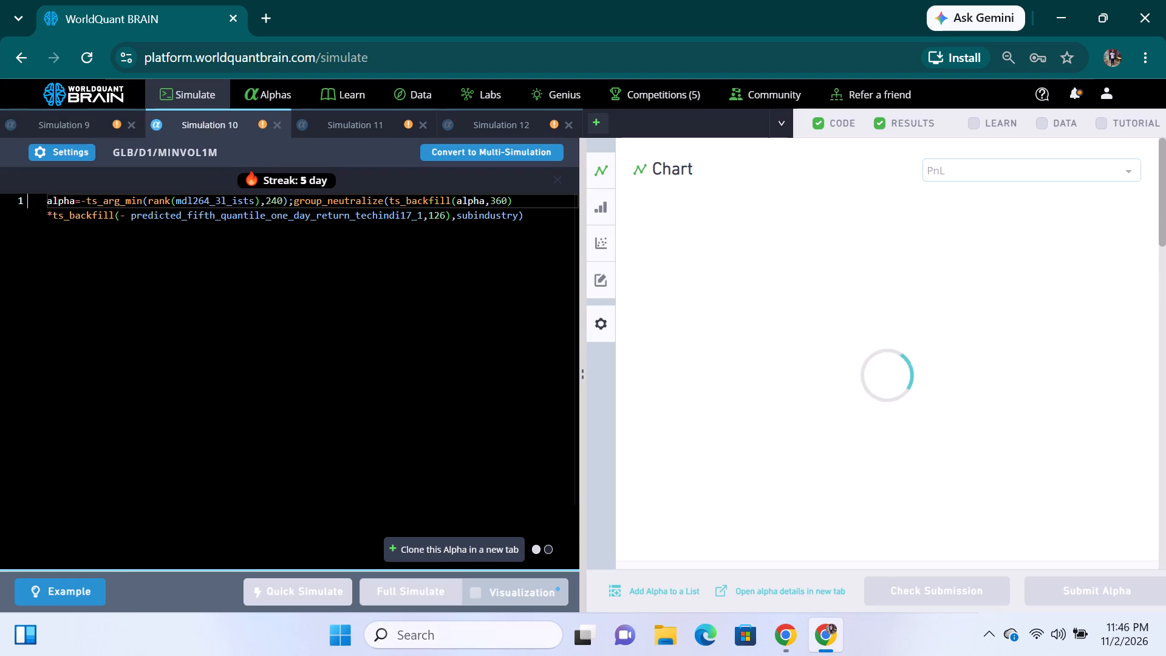
{"action": "left_click", "coordinate": [356, 118]}
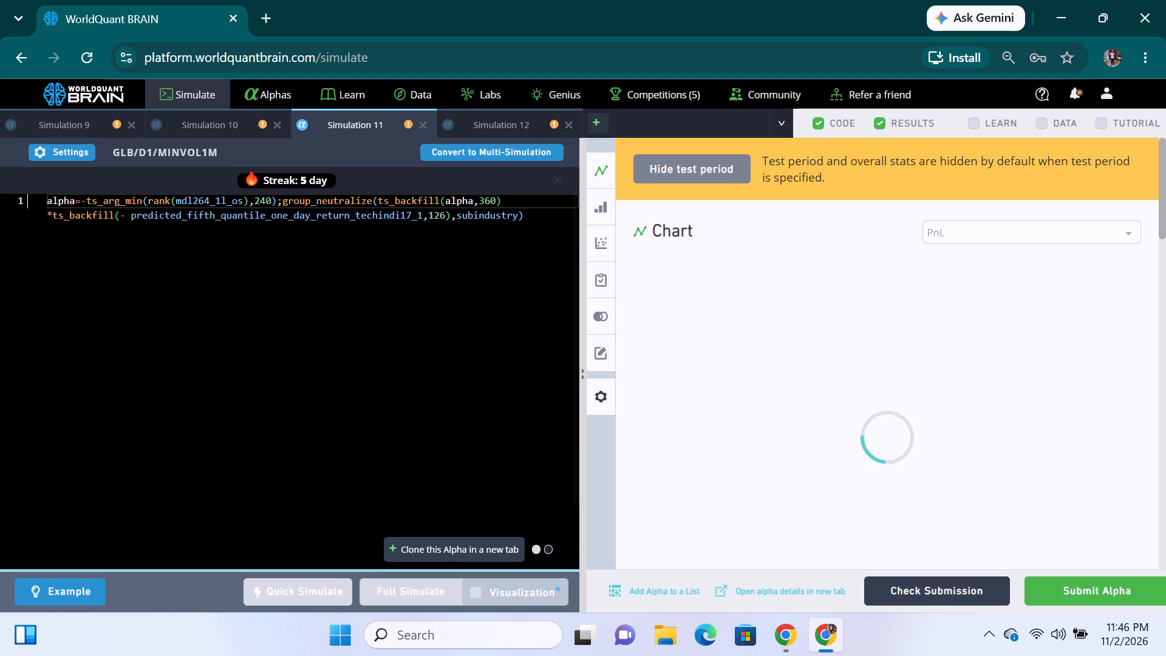
{"action": "left_click", "coordinate": [485, 121]}
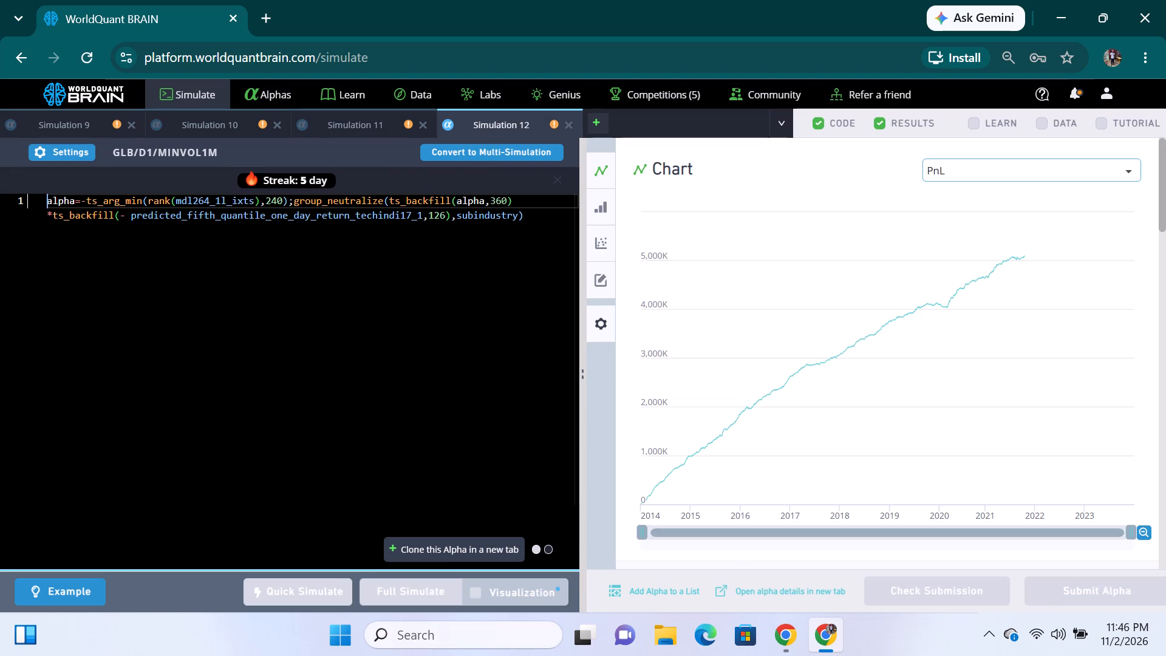
Run the Prod Correlation check for the alpha in Simulation 10.
{"action": "left_click", "coordinate": [198, 126]}
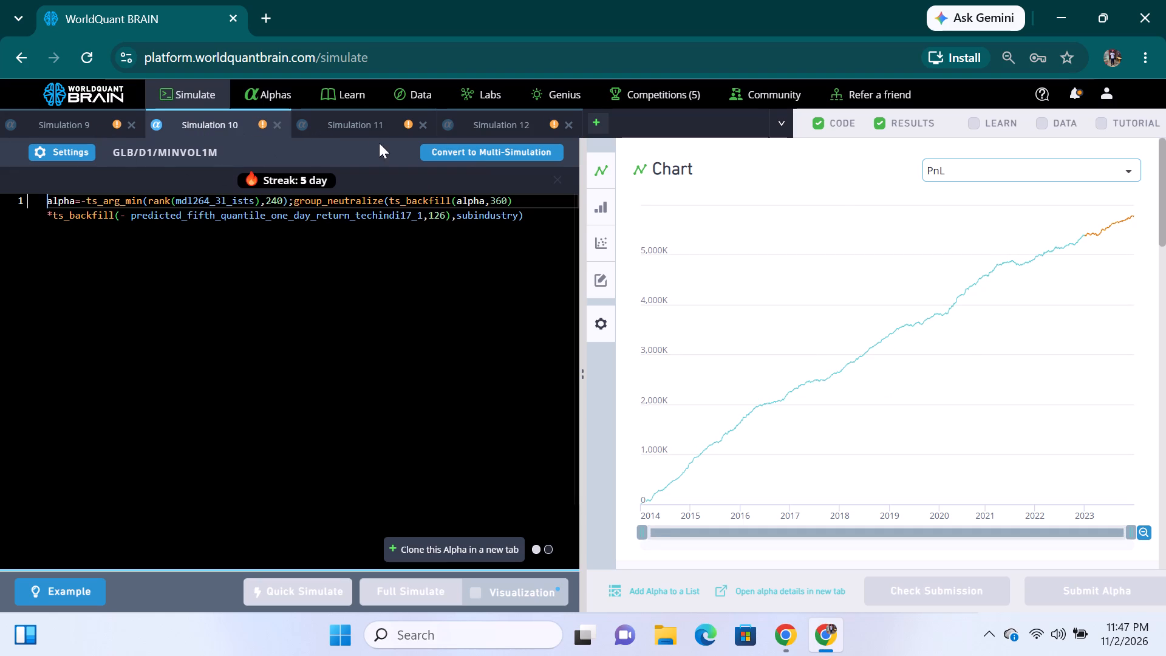
{"action": "scroll", "coordinate": [857, 496], "scroll_direction": "down", "scroll_amount": 10}
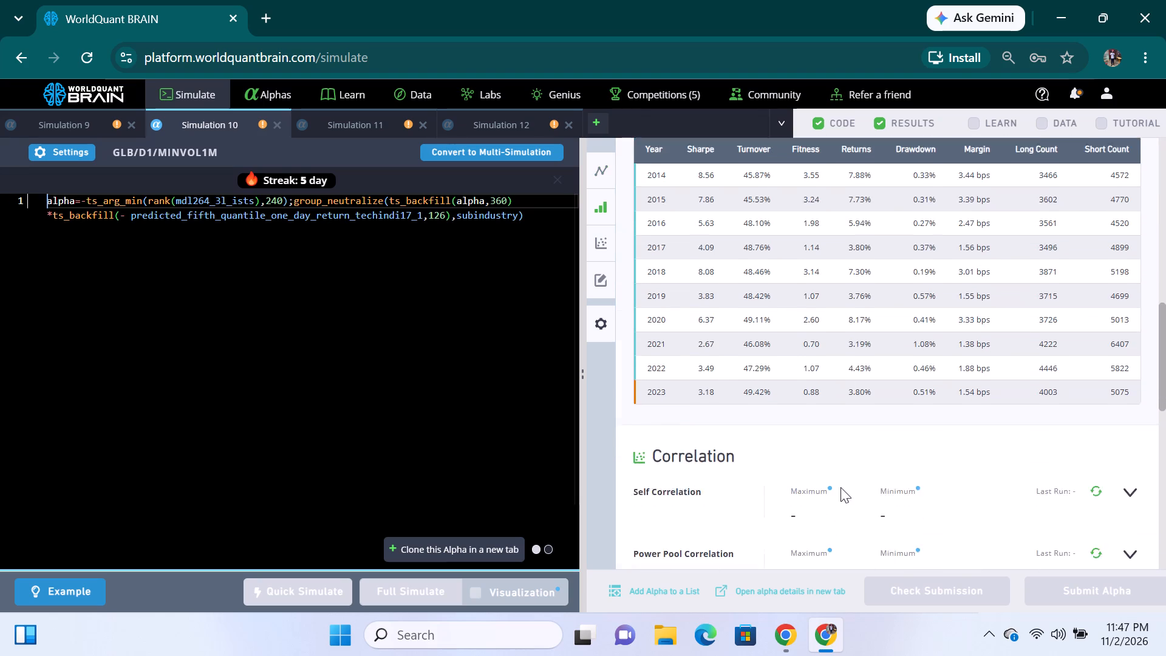
{"action": "scroll", "coordinate": [839, 470], "scroll_direction": "down", "scroll_amount": 1}
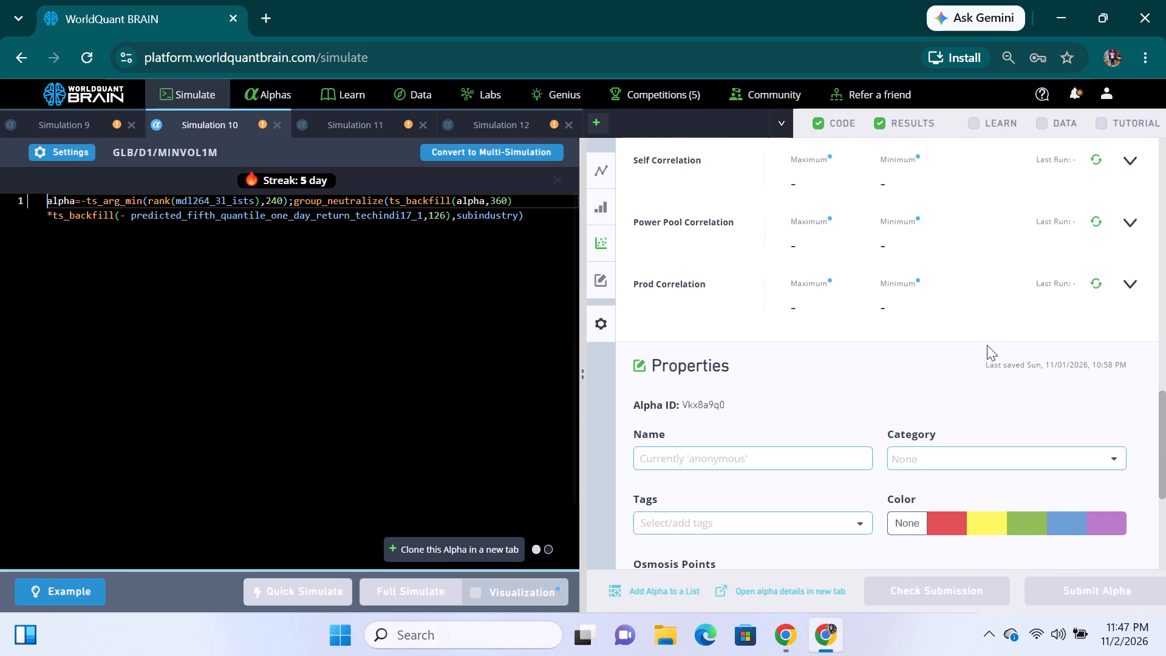
{"action": "left_click", "coordinate": [1089, 279]}
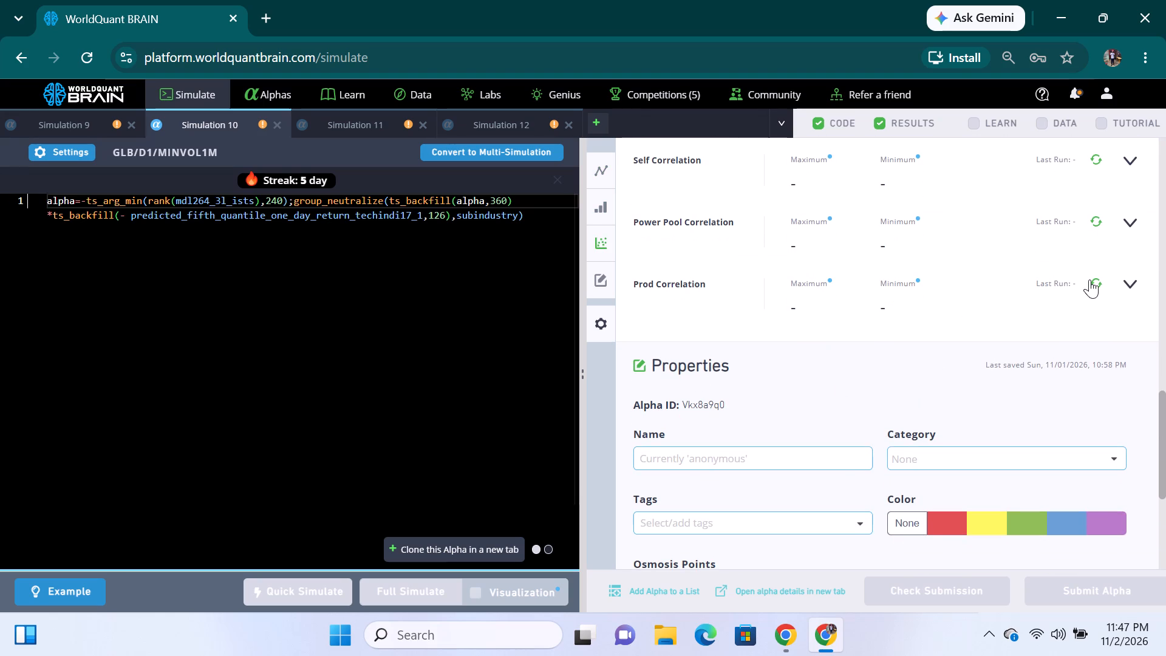
{"action": "left_click", "coordinate": [1100, 279]}
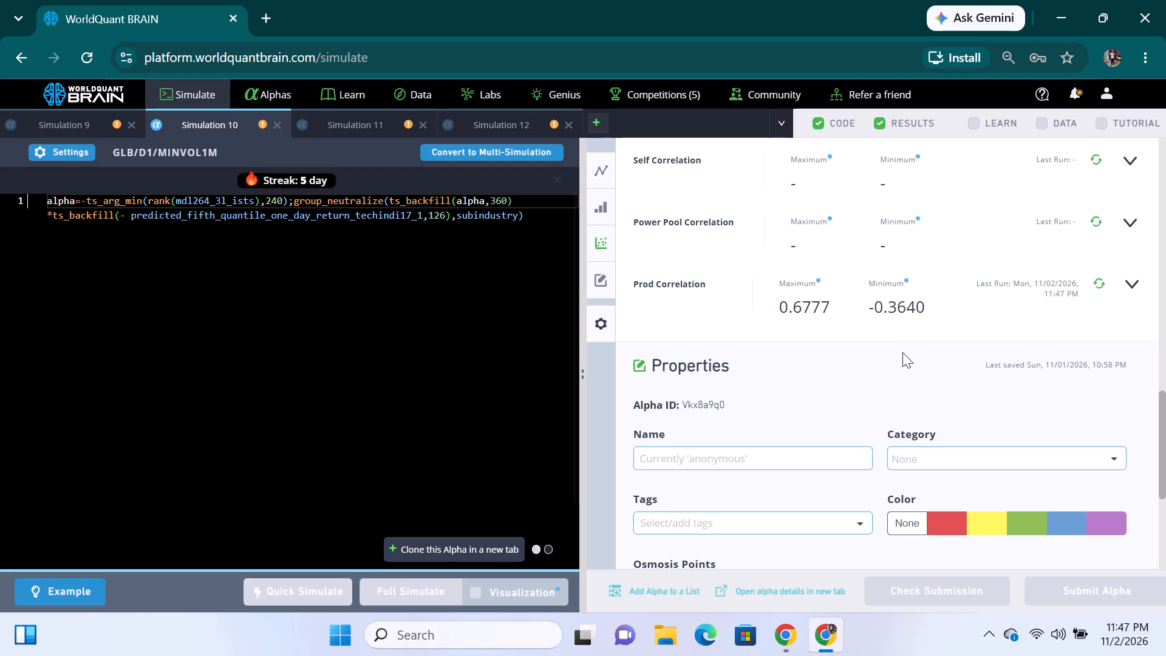
Cut the data field mdl264_3l_ists out of rank() in Simulation 10's expression.
{"action": "double_click", "coordinate": [227, 203]}
{"action": "right_click", "coordinate": [224, 202]}
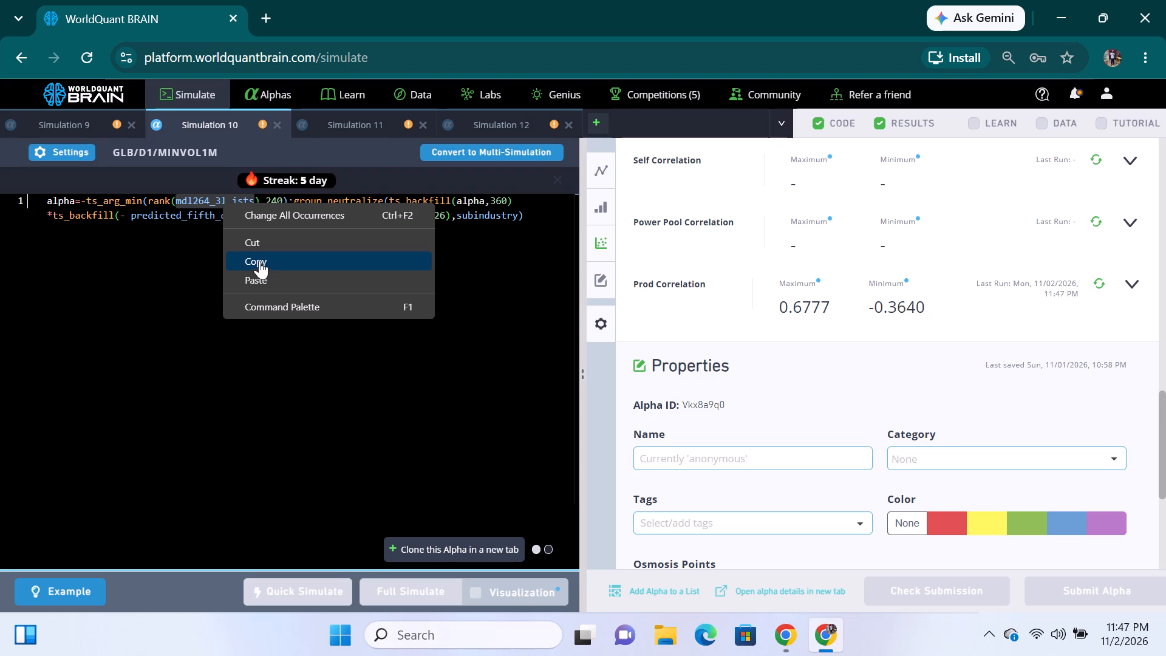
{"action": "left_click", "coordinate": [253, 242]}
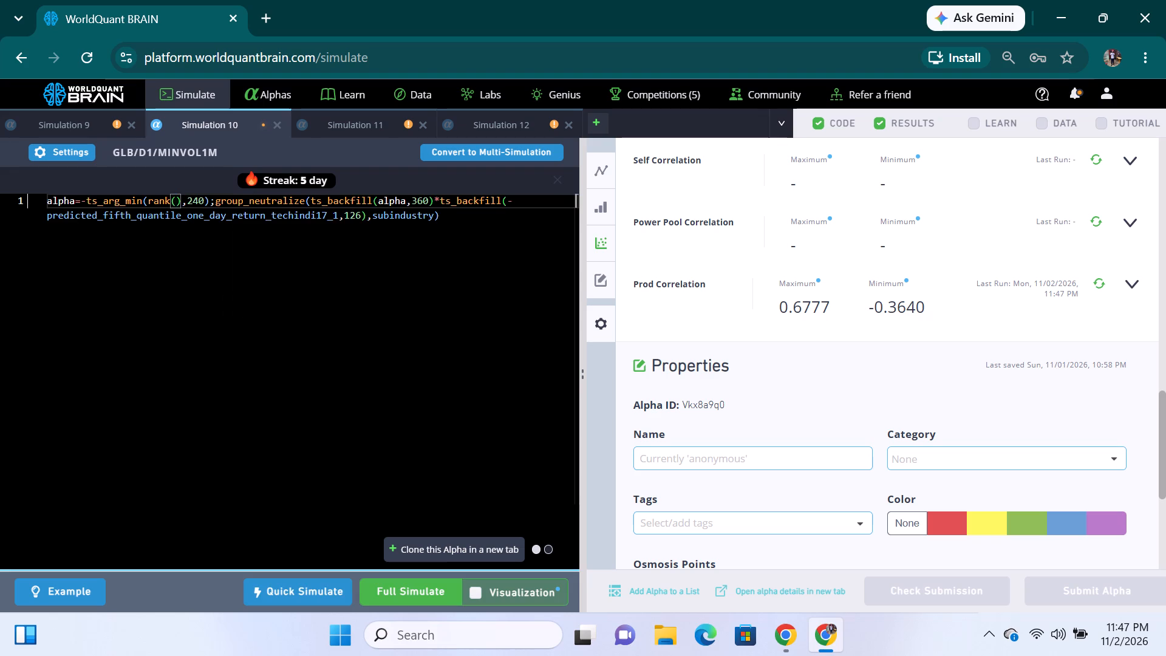
Search the GLB data fields for mdl264_3l_ists and copy the name of the mdl264_3l_dlts field from the results.
{"action": "left_click", "coordinate": [1038, 123]}
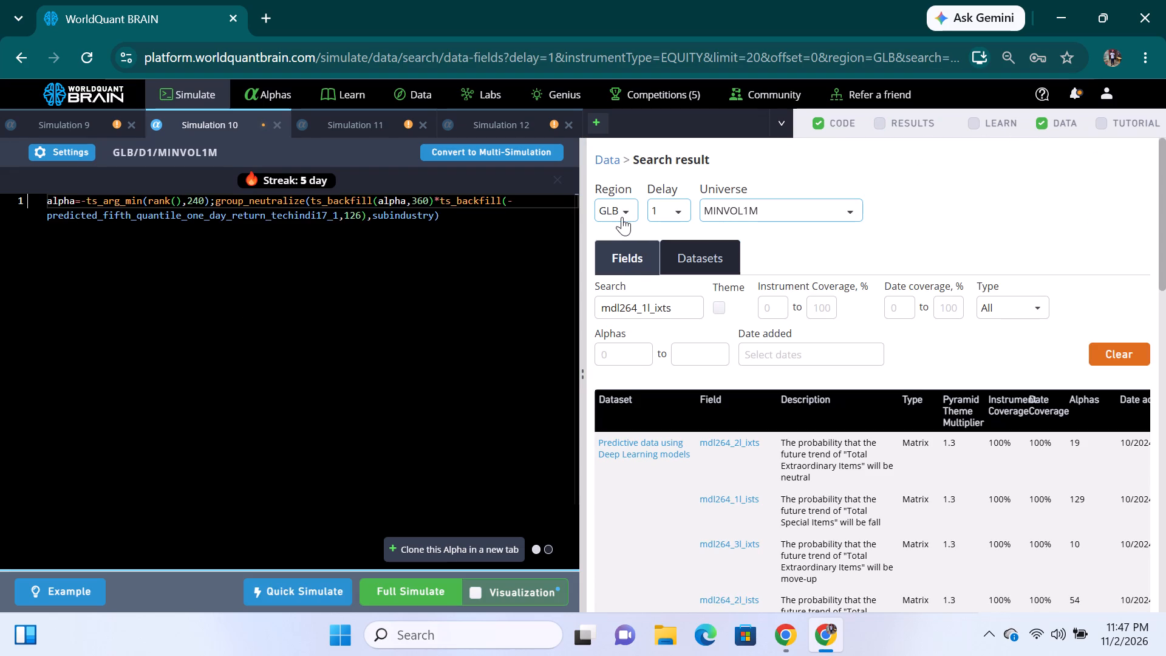
{"action": "left_click", "coordinate": [605, 163]}
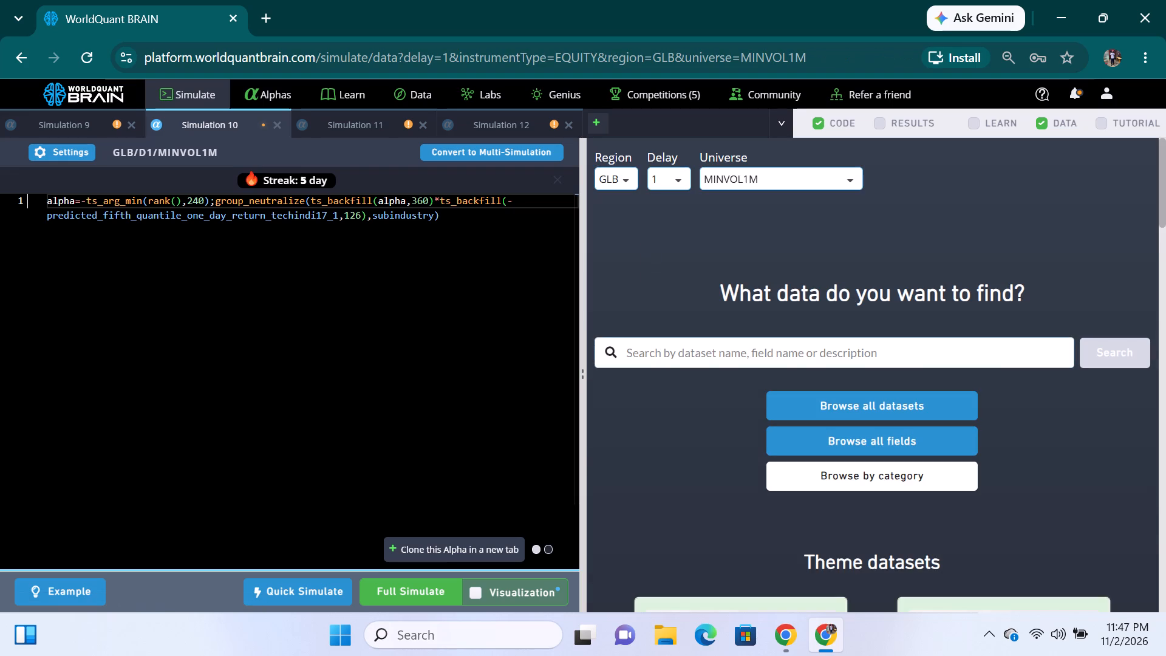
{"action": "left_click", "coordinate": [707, 354]}
{"action": "right_click", "coordinate": [704, 354]}
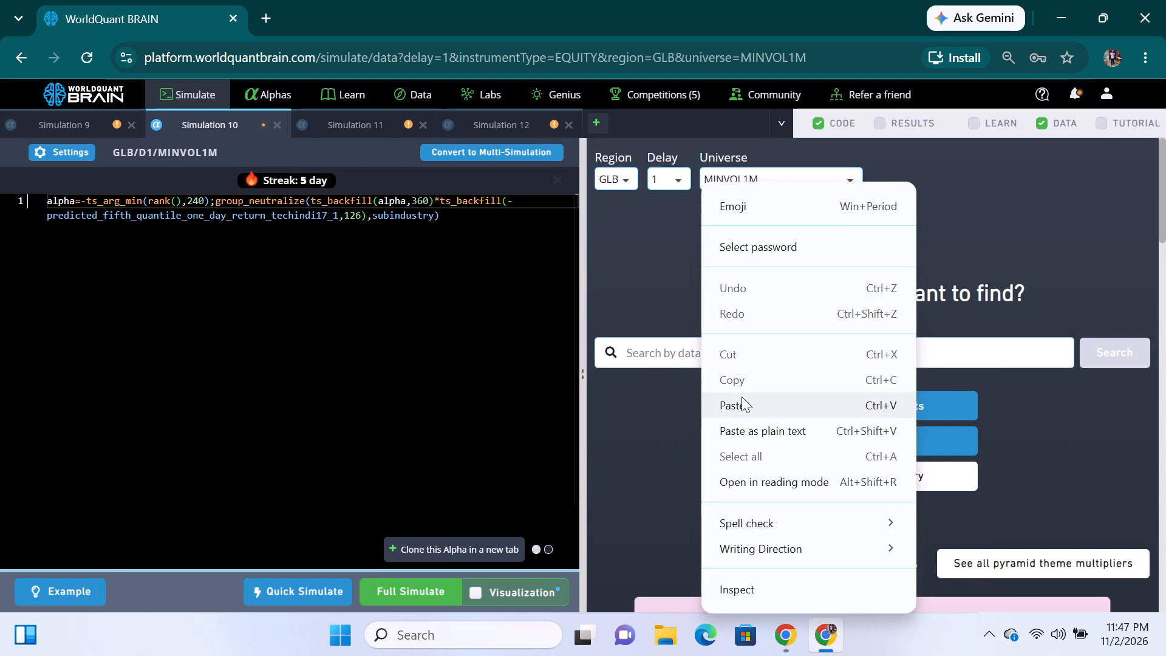
{"action": "left_click", "coordinate": [737, 406]}
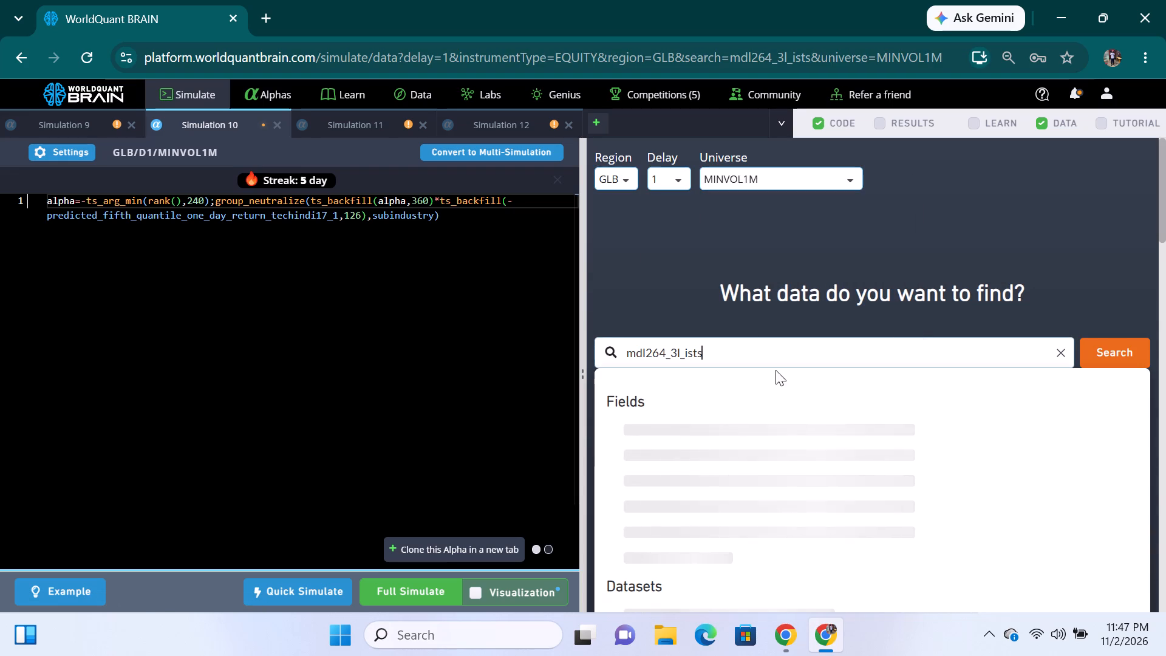
{"action": "key", "text": "Return"}
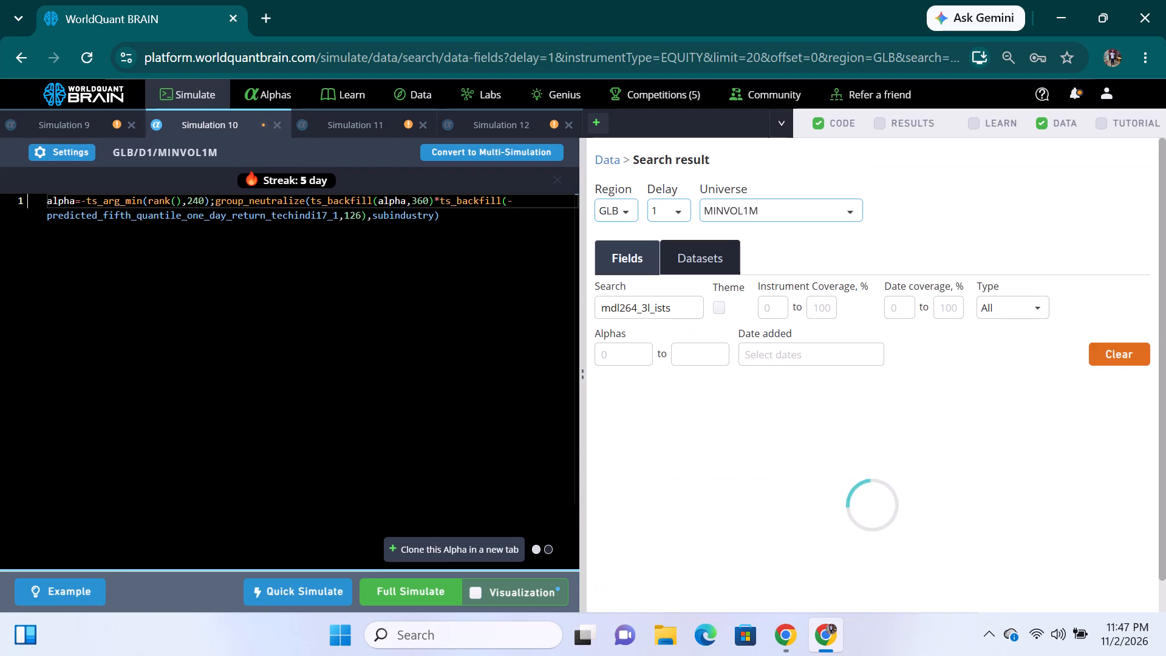
{"action": "scroll", "coordinate": [711, 403], "scroll_direction": "down", "scroll_amount": 1}
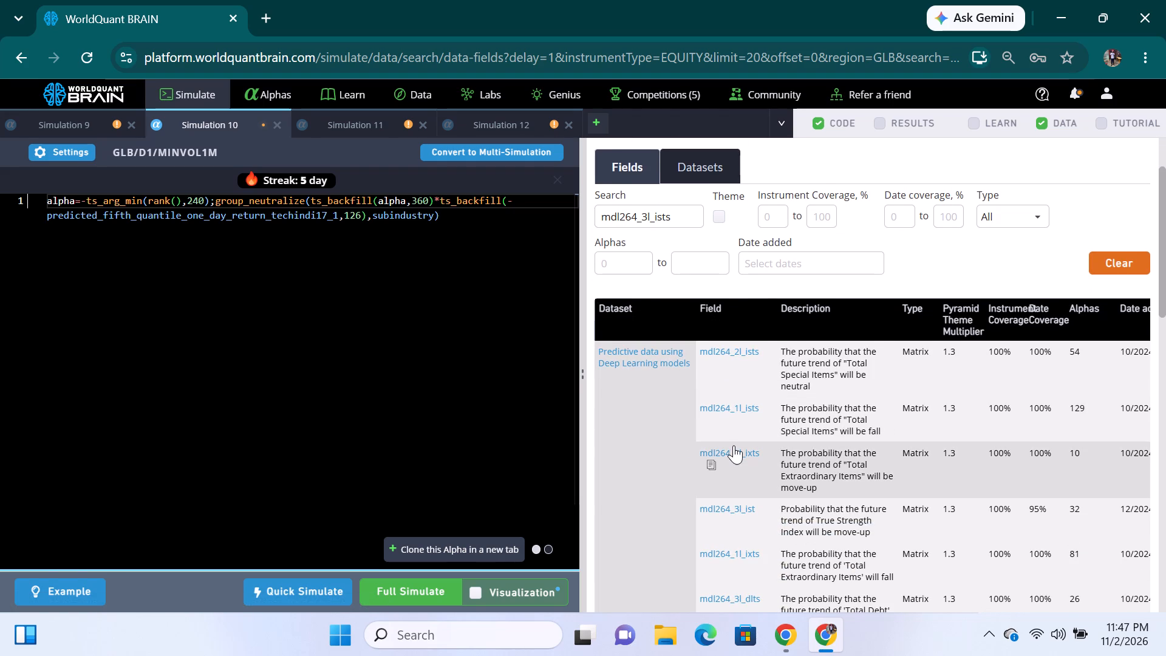
{"action": "scroll", "coordinate": [735, 446], "scroll_direction": "down", "scroll_amount": 1}
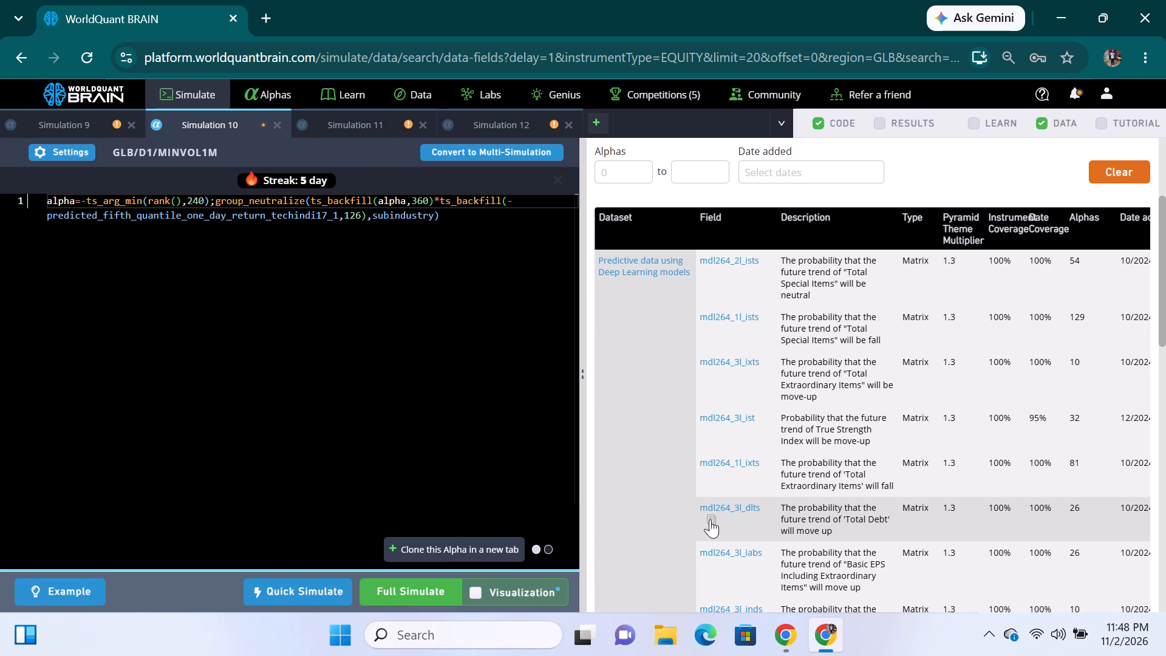
{"action": "left_click", "coordinate": [711, 519]}
Clone Simulation 10's alpha with the empty rank() into a new simulation.
{"action": "scroll", "coordinate": [693, 502], "scroll_direction": "down", "scroll_amount": 1}
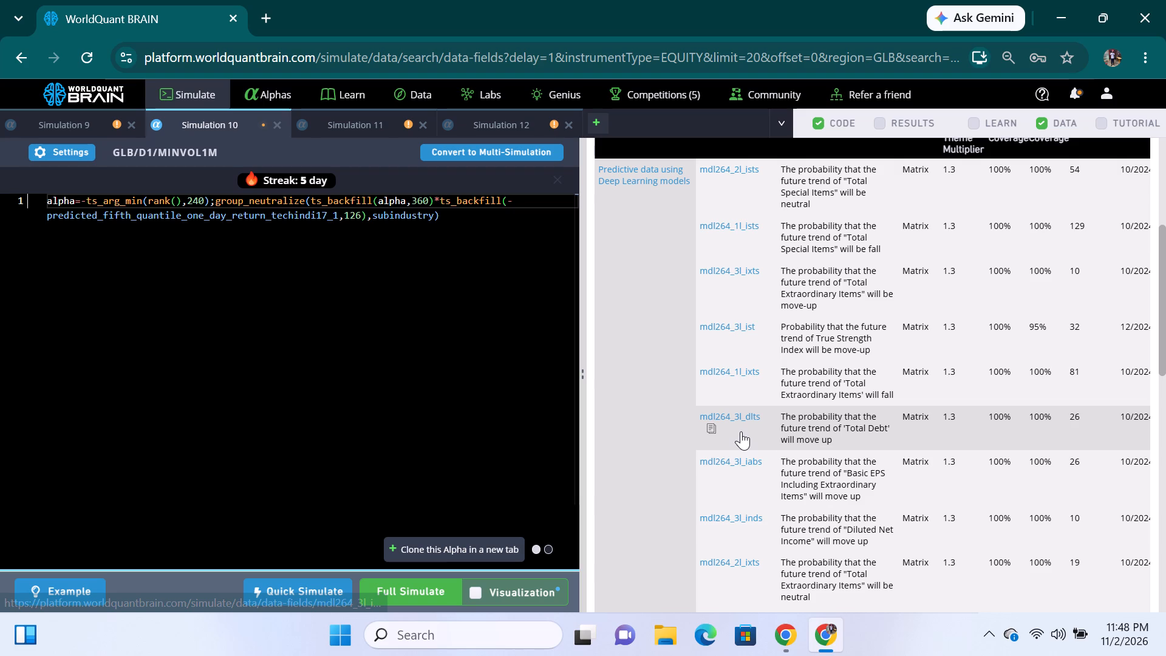
{"action": "left_click", "coordinate": [431, 553]}
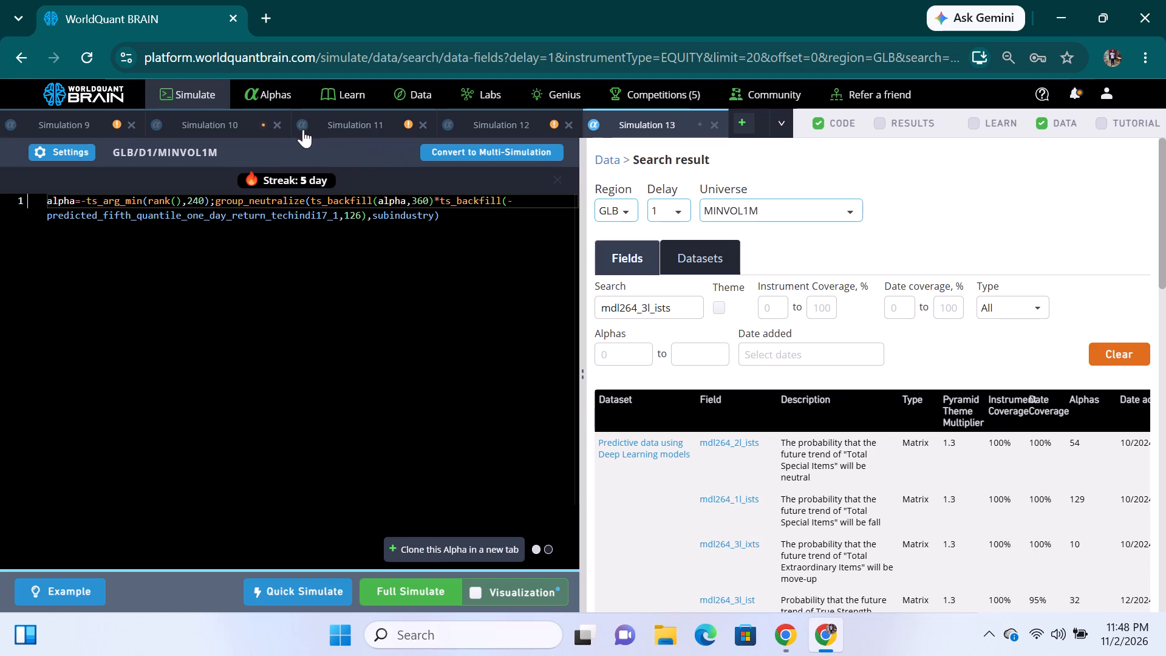
Insert mdl264_3l_dlts inside rank() in Simulation 10's expression.
{"action": "left_click", "coordinate": [217, 125]}
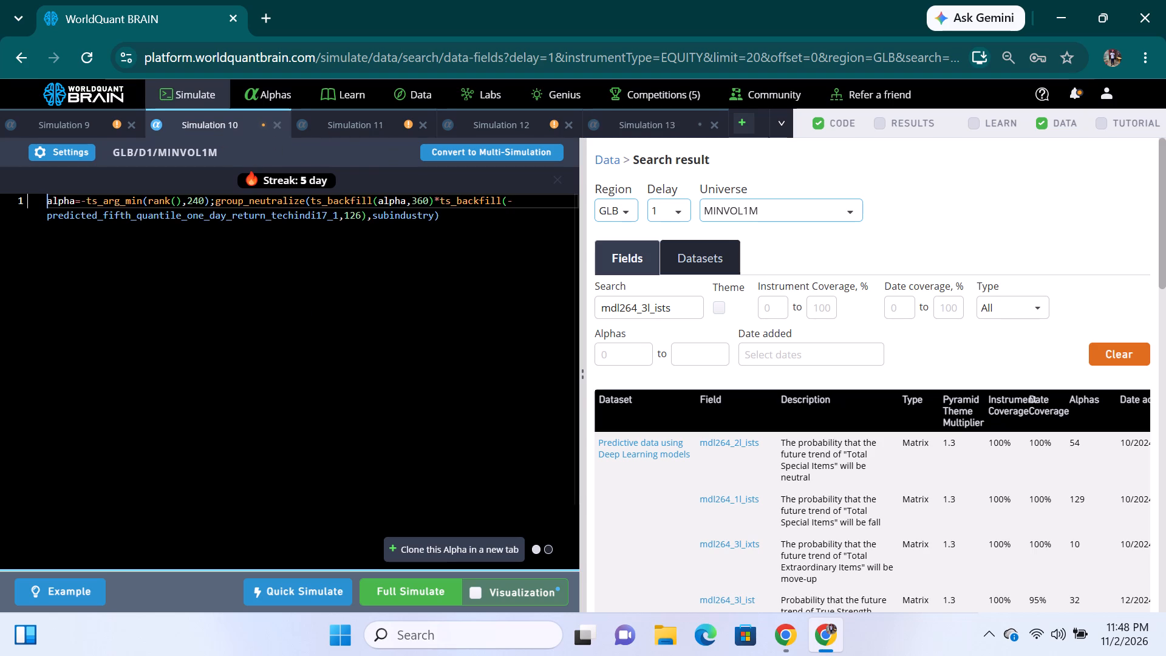
{"action": "left_click", "coordinate": [174, 202]}
Paste the field mdl264_3l_dlts inside rank() in Simulation 10's expression.
{"action": "key", "text": "ctrl+v"}
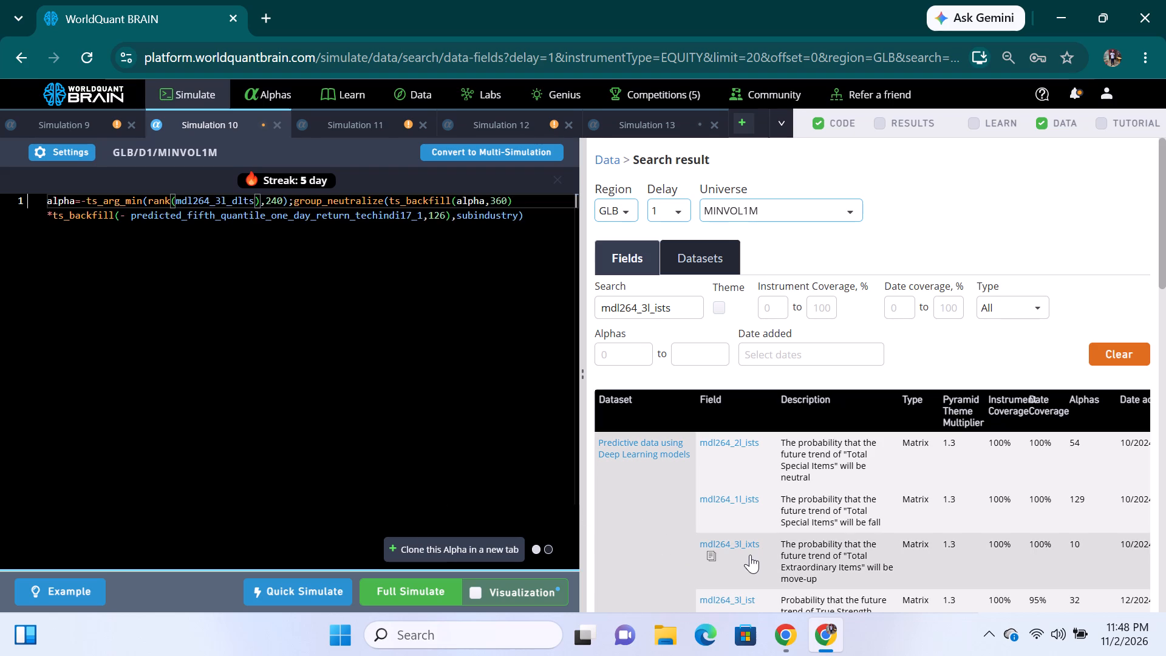
Look through the GLB data field search results for another mdl264 field to use.
{"action": "scroll", "coordinate": [747, 553], "scroll_direction": "down", "scroll_amount": 2}
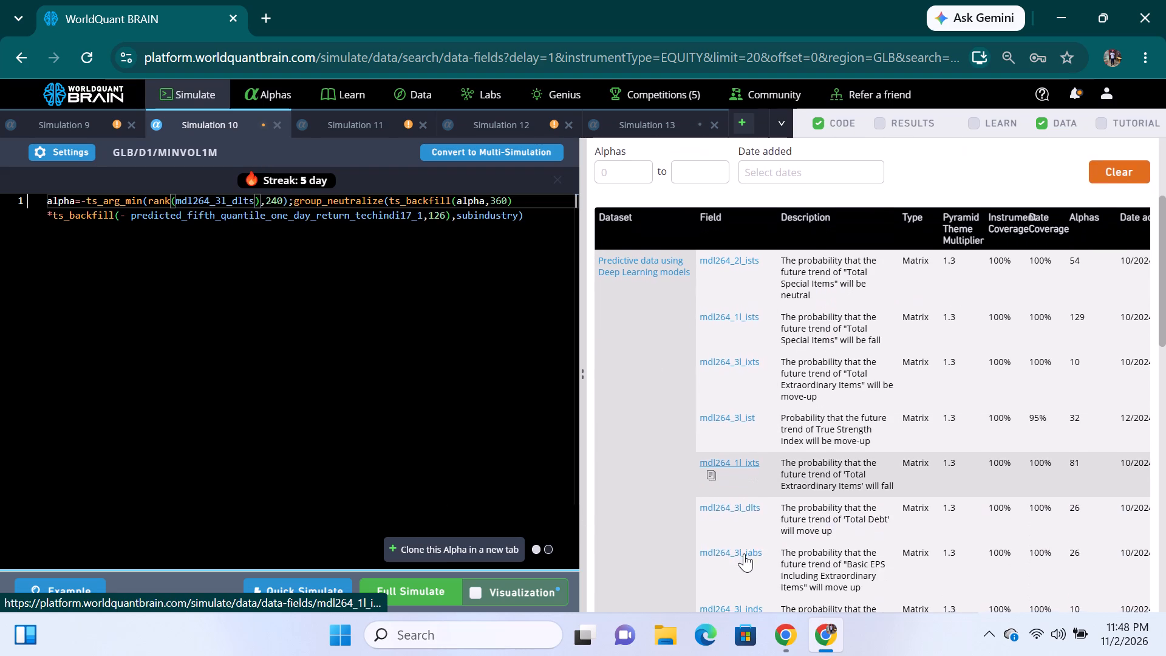
{"action": "scroll", "coordinate": [744, 553], "scroll_direction": "down", "scroll_amount": 1}
Lower the system's sound volume slightly in the Windows quick settings.
{"action": "left_click", "coordinate": [1058, 630]}
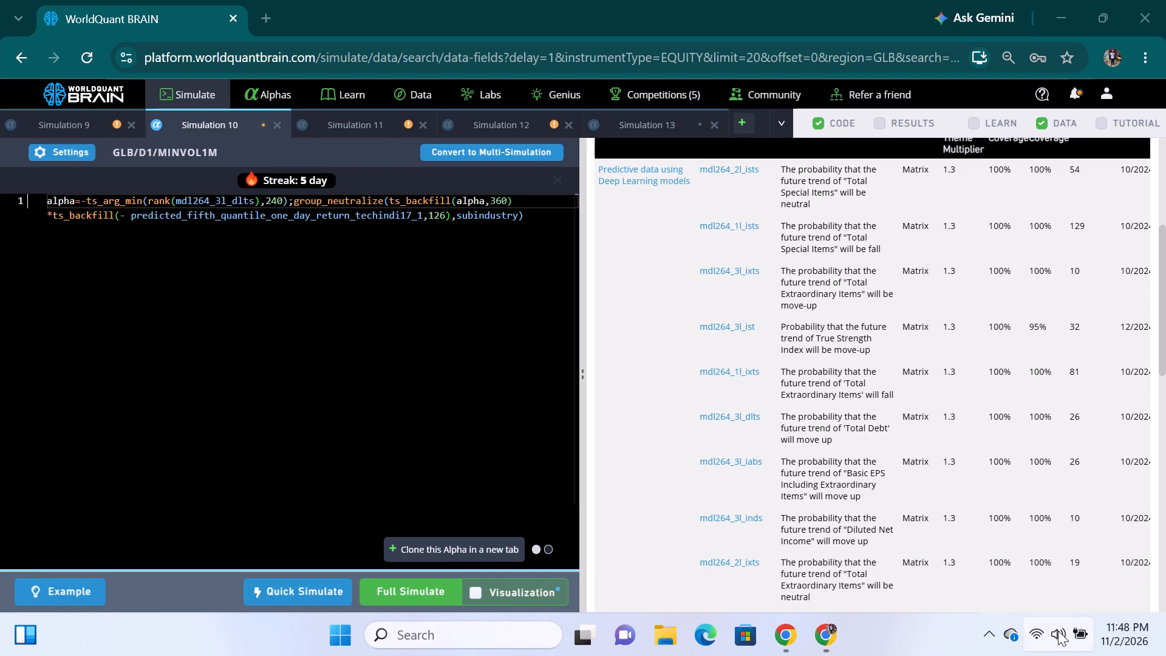
{"action": "scroll", "coordinate": [1022, 519], "scroll_direction": "down", "scroll_amount": 4}
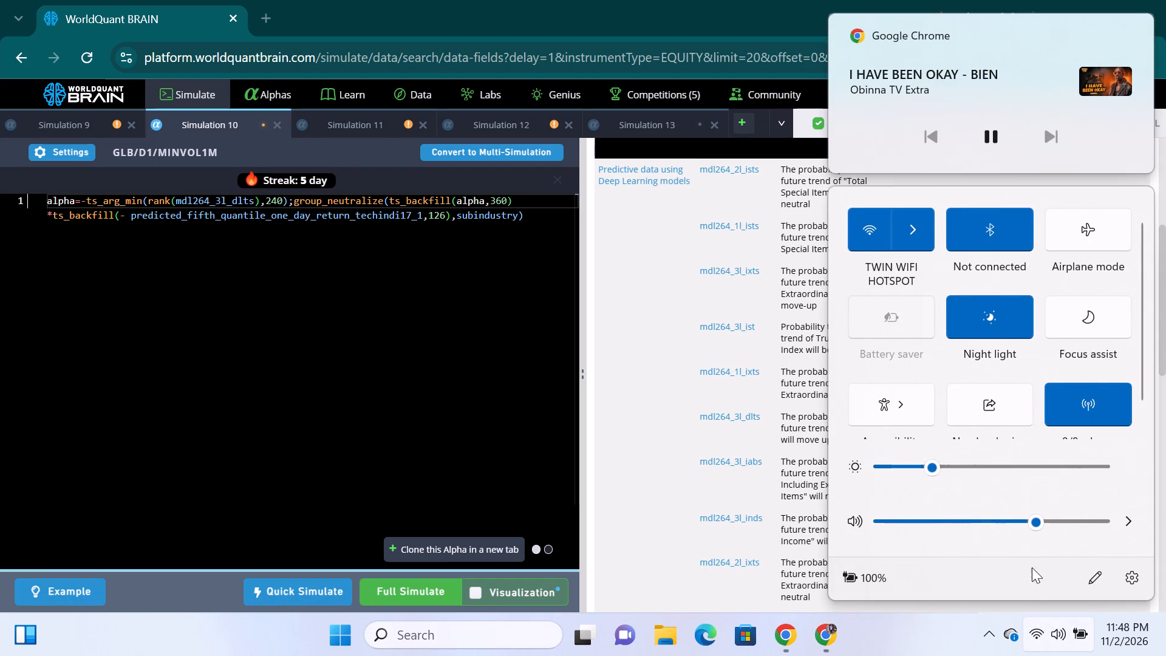
{"action": "scroll", "coordinate": [1023, 530], "scroll_direction": "down", "scroll_amount": 4}
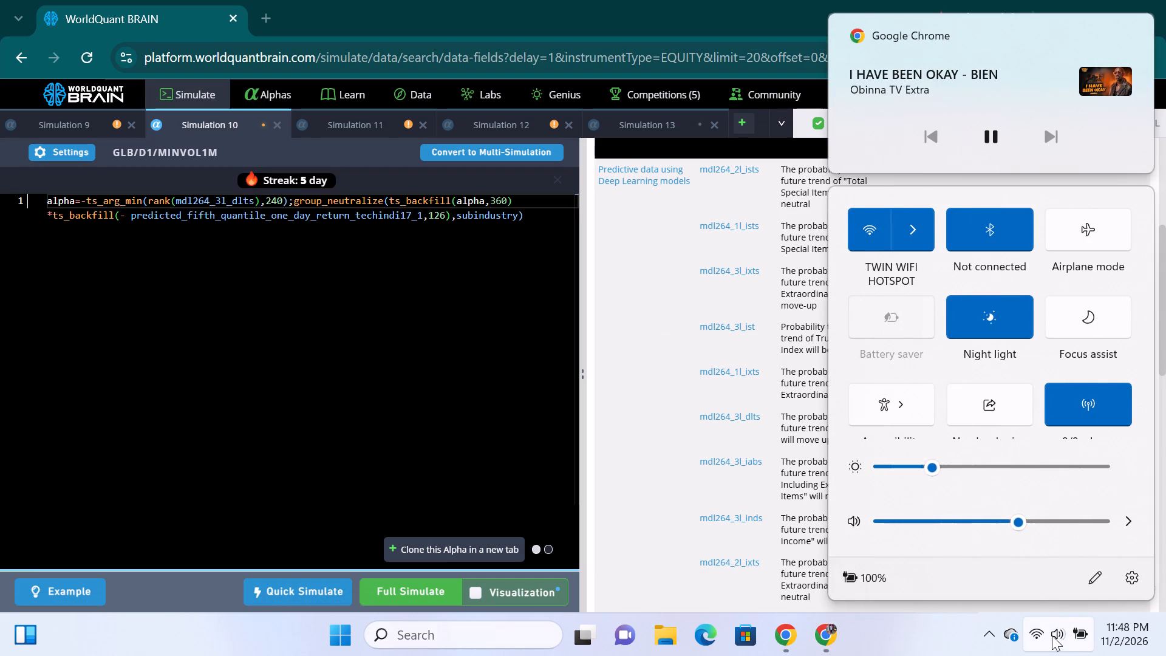
{"action": "left_click", "coordinate": [1055, 633]}
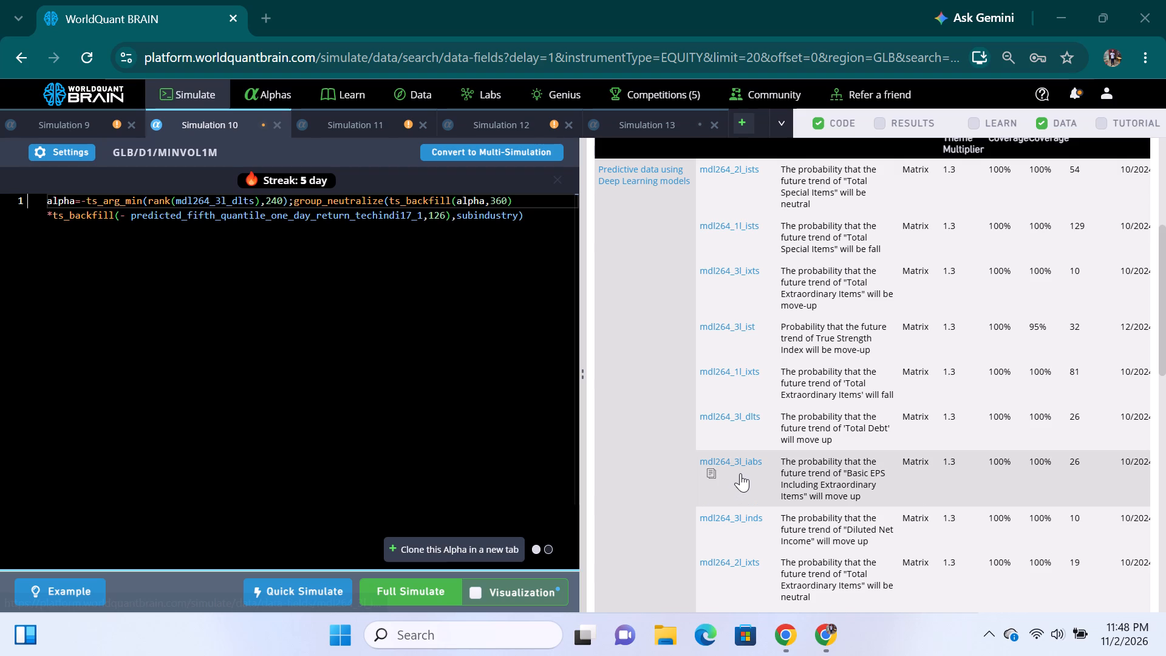
Copy the name of the mdl264_3l_iabs field from the data field search results.
{"action": "left_click", "coordinate": [710, 471]}
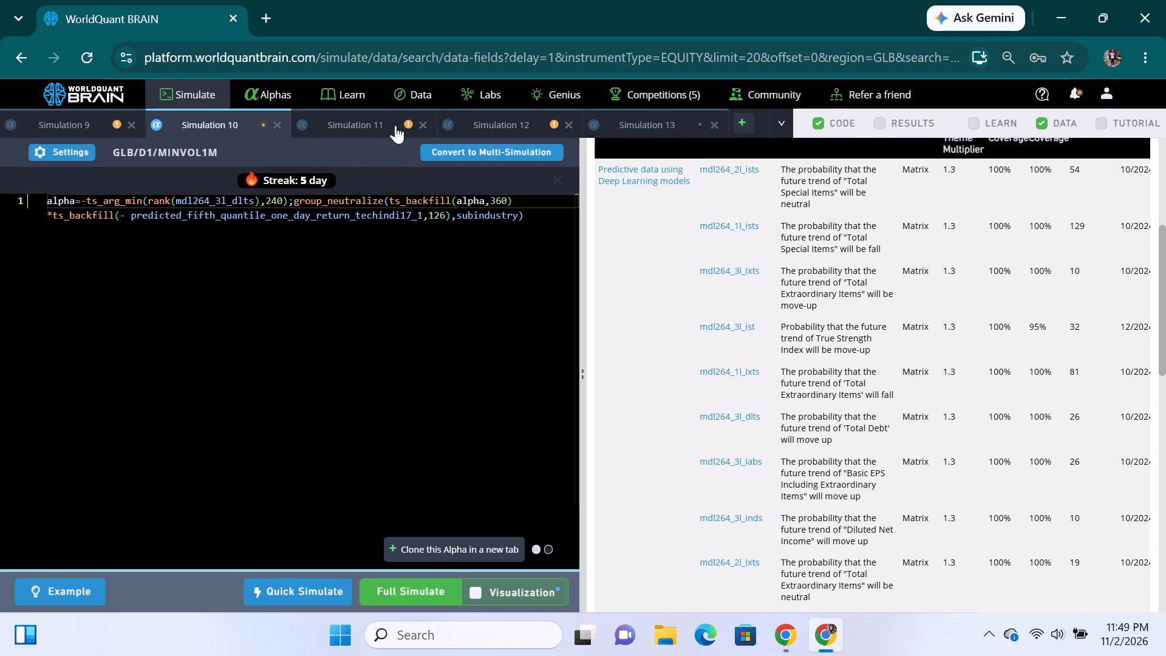
Clone Simulation 13's alpha with the empty rank() into another new simulation.
{"action": "left_click", "coordinate": [661, 120]}
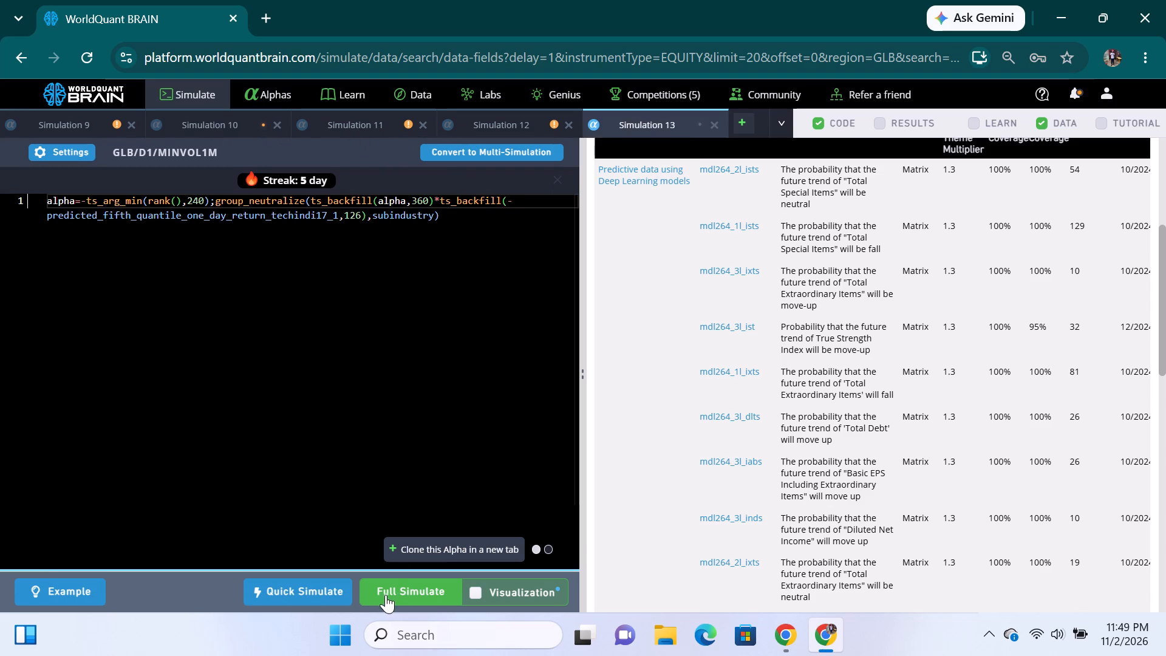
{"action": "left_click", "coordinate": [447, 545]}
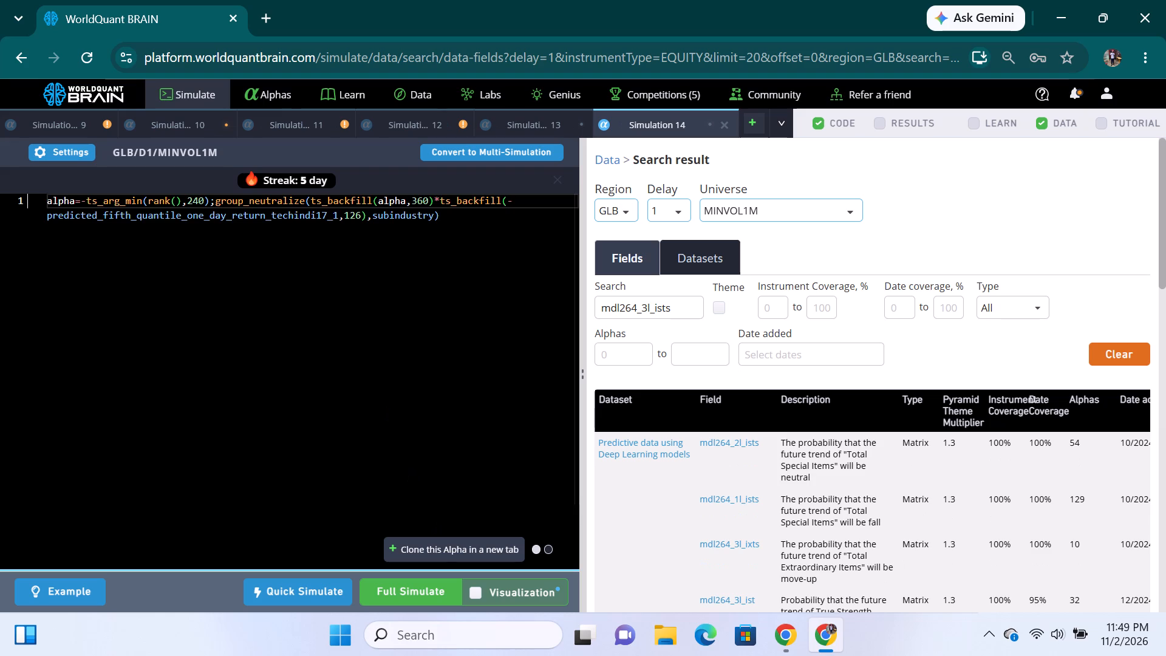
Insert mdl264_3l_iabs inside the empty rank() in Simulation 13's expression.
{"action": "left_click", "coordinate": [520, 122]}
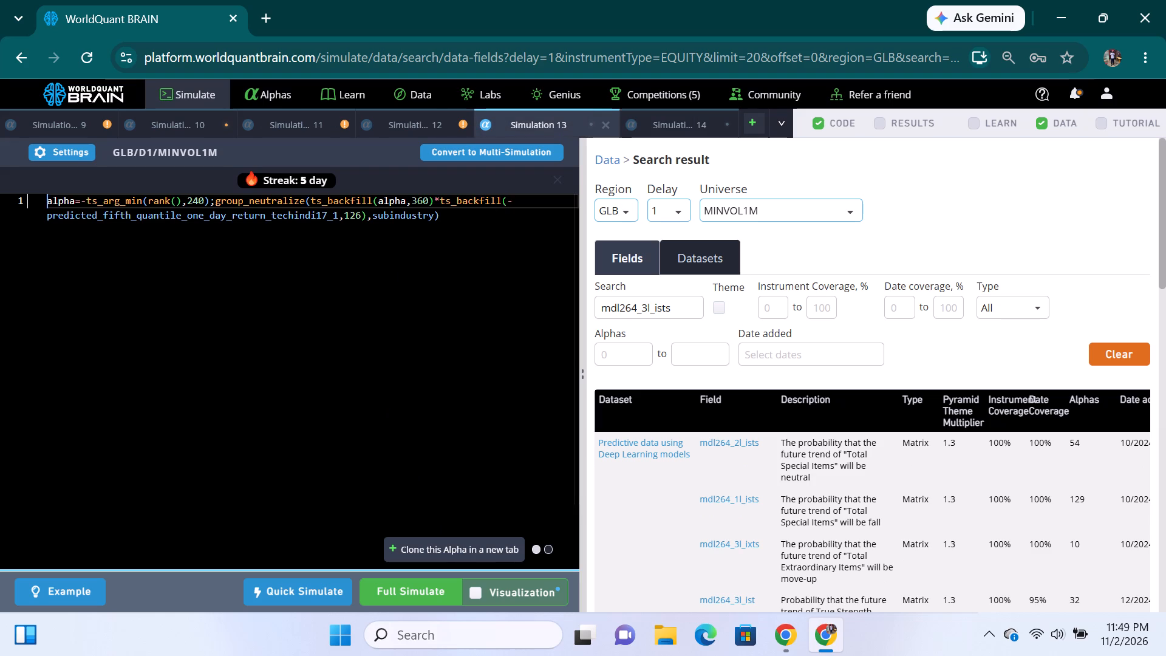
{"action": "left_click", "coordinate": [176, 201]}
{"action": "key", "text": "ctrl+v"}
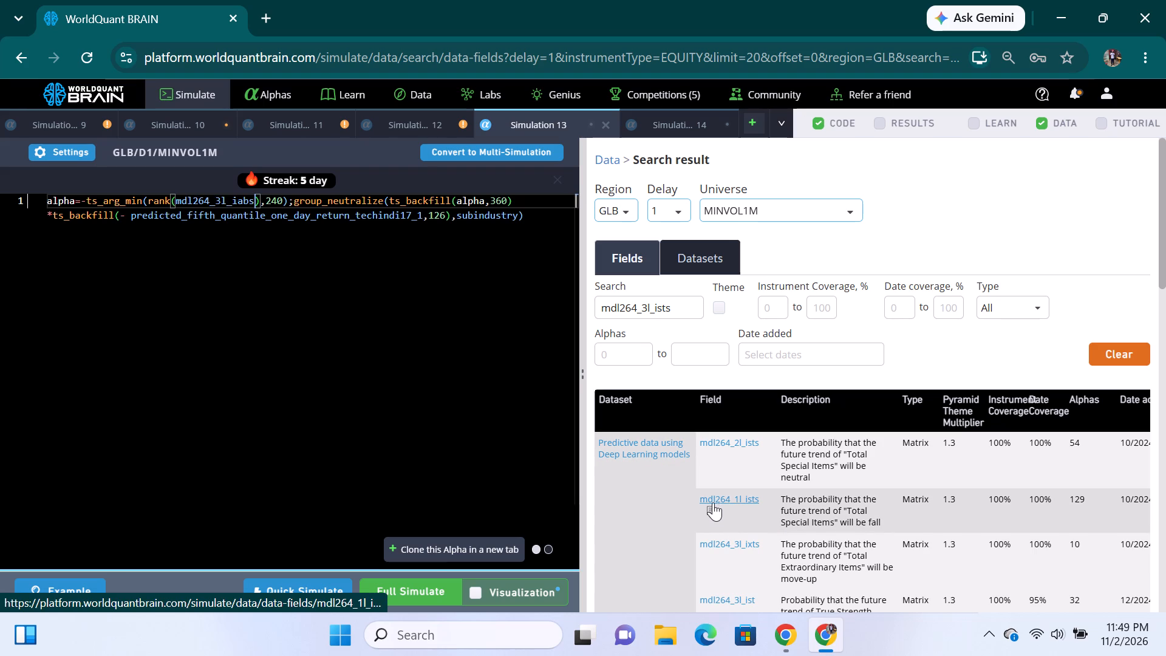
Clone Simulation 13's alpha, with mdl264_3l_iabs in rank(), into a new simulation.
{"action": "left_click", "coordinate": [429, 549]}
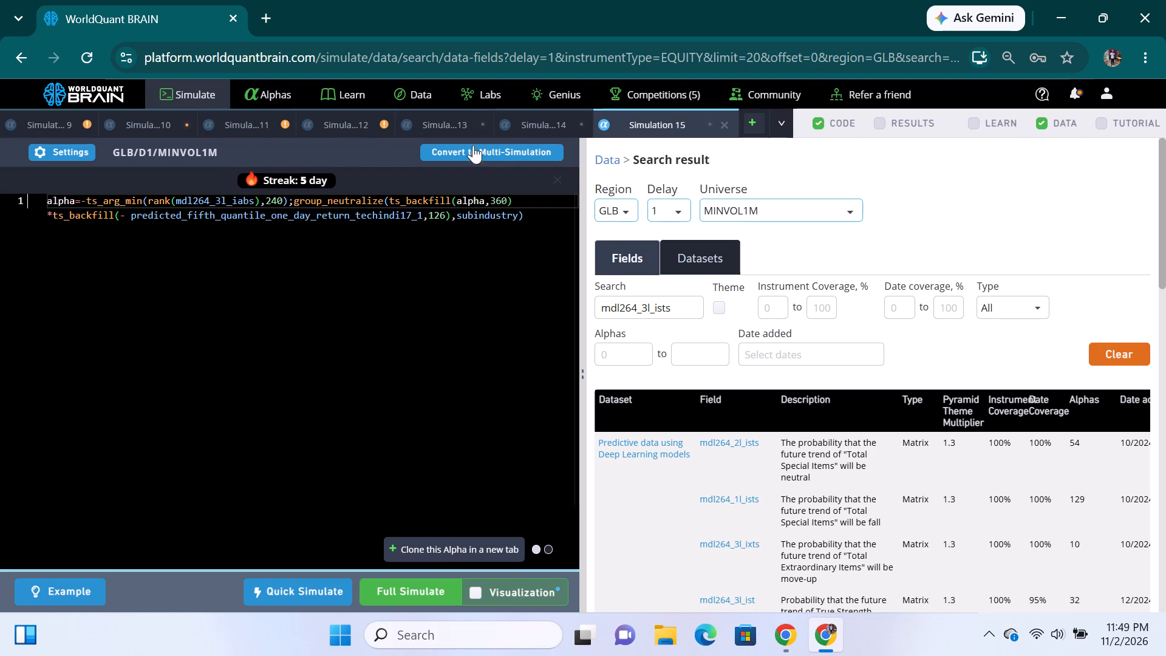
Copy the mdl264_3l_iads field name from the search results and insert it inside rank() in Simulation 14's expression.
{"action": "left_click", "coordinate": [537, 122]}
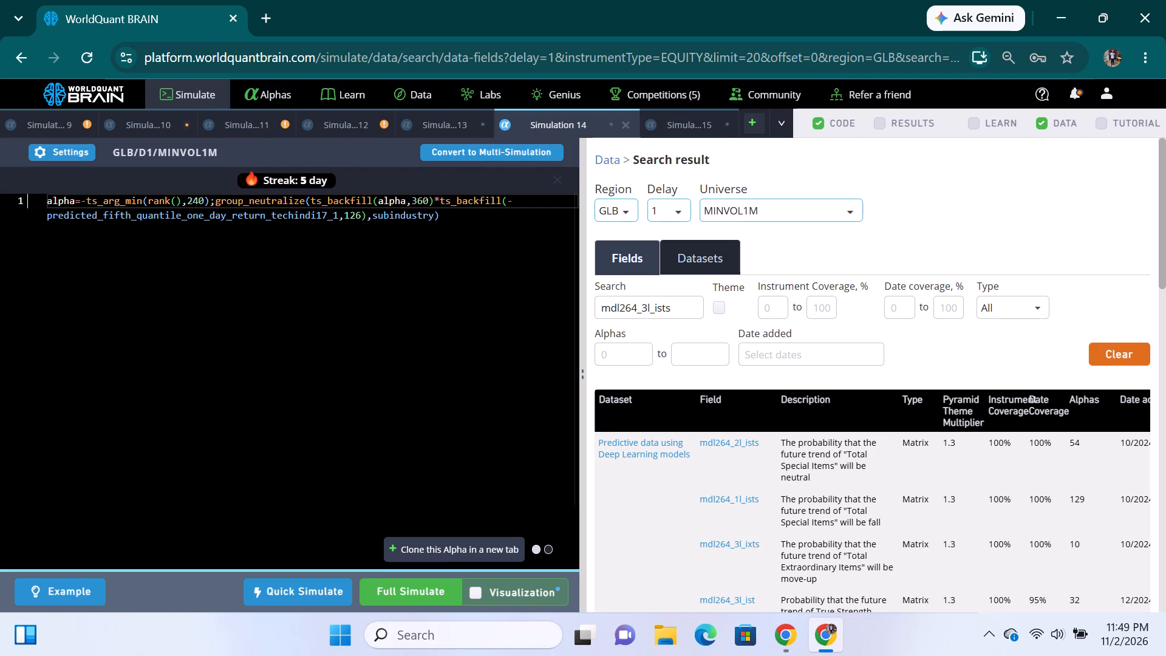
{"action": "scroll", "coordinate": [726, 494], "scroll_direction": "down", "scroll_amount": 1}
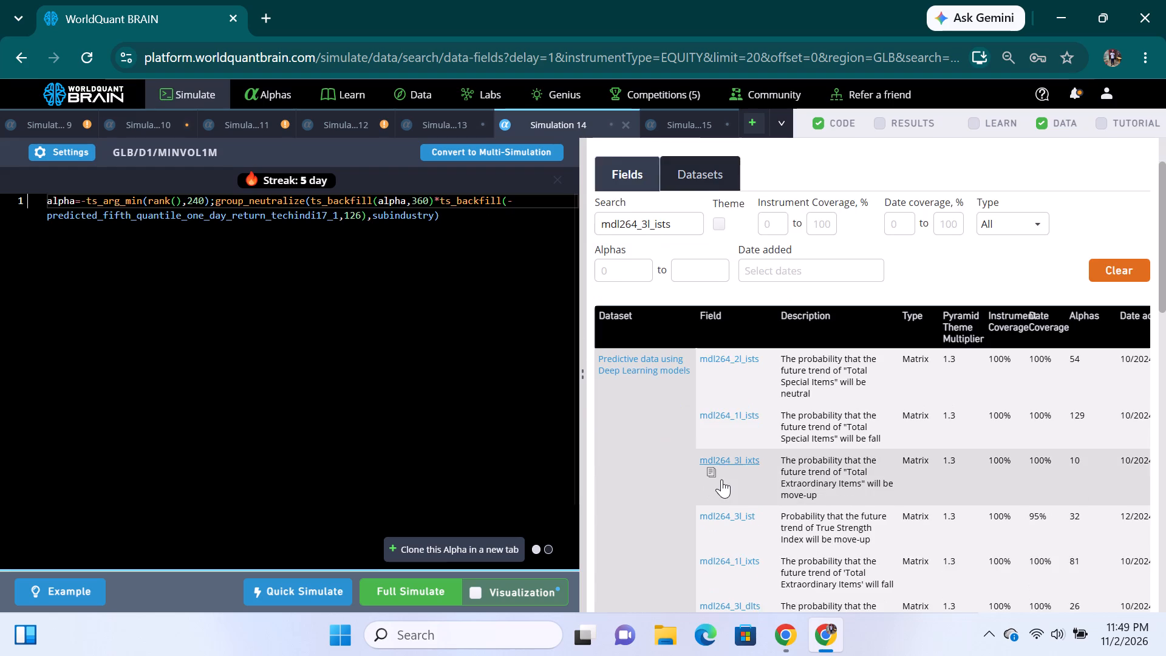
{"action": "scroll", "coordinate": [718, 478], "scroll_direction": "down", "scroll_amount": 2}
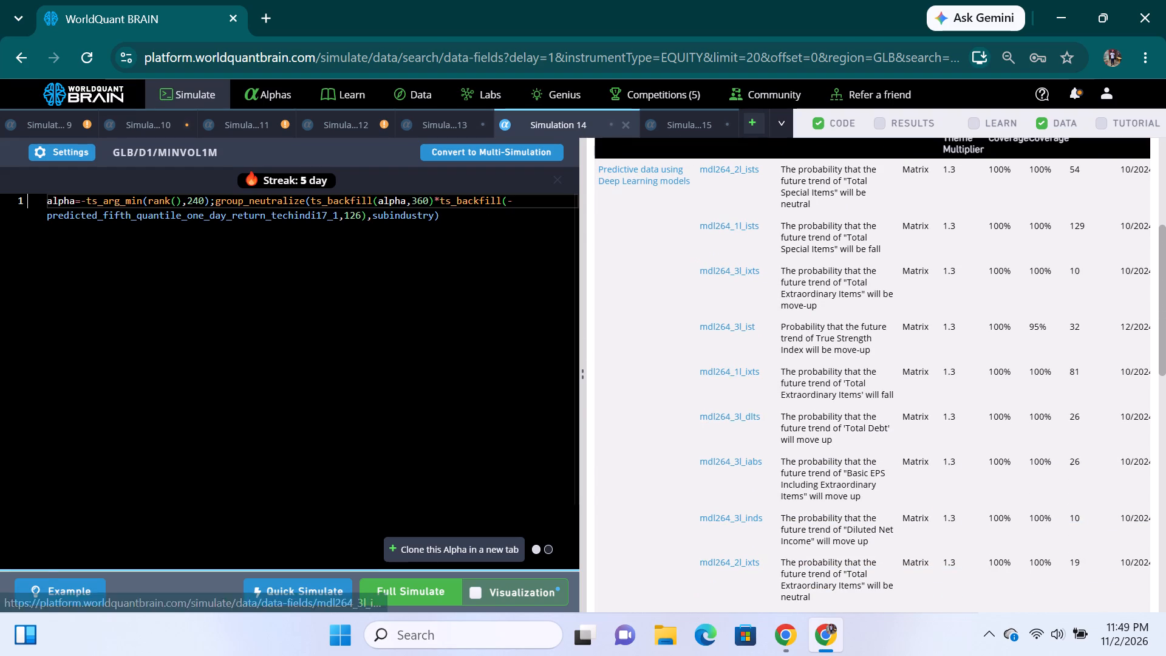
{"action": "scroll", "coordinate": [731, 430], "scroll_direction": "down", "scroll_amount": 1}
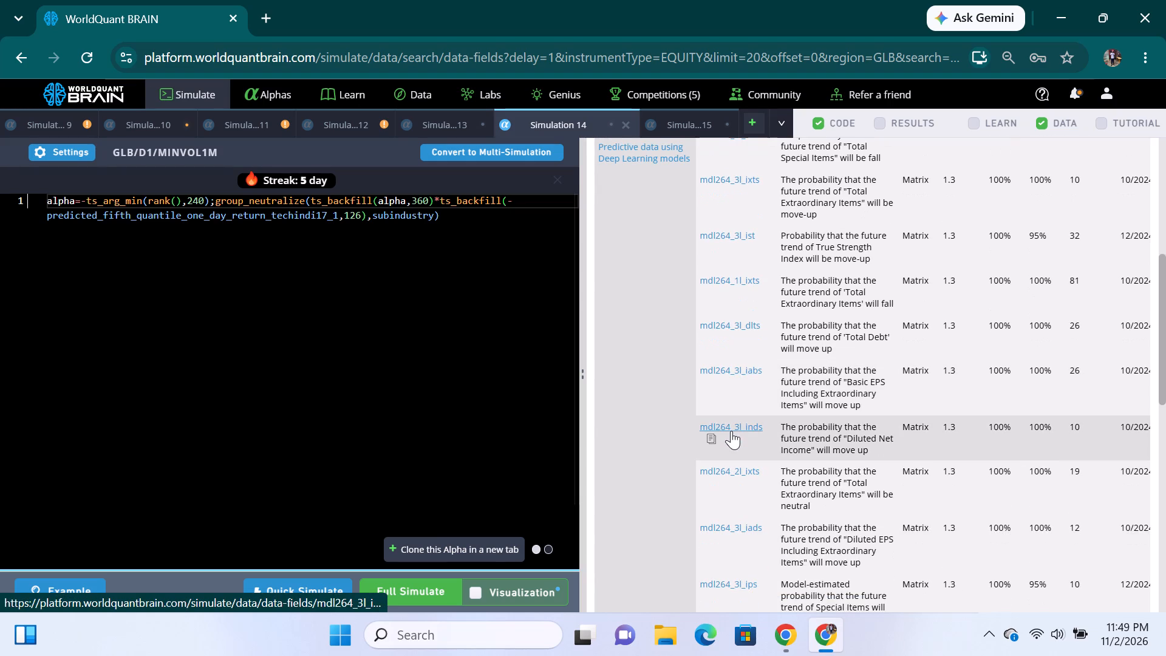
{"action": "scroll", "coordinate": [730, 432], "scroll_direction": "down", "scroll_amount": 1}
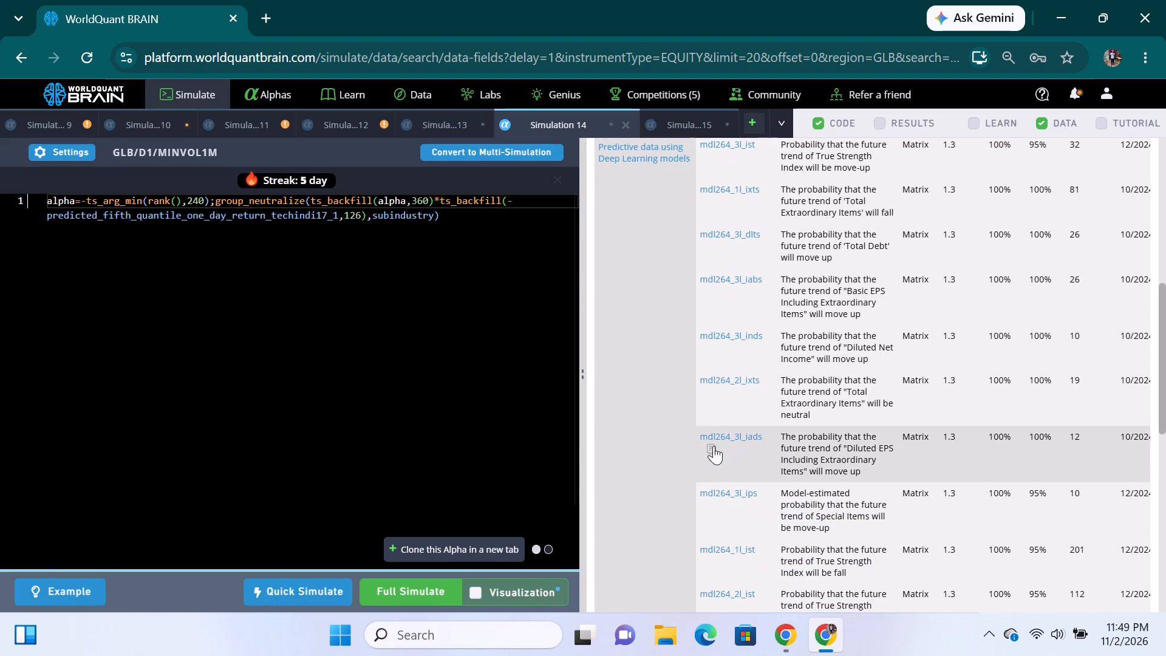
{"action": "left_click", "coordinate": [712, 446]}
{"action": "left_click", "coordinate": [175, 203]}
{"action": "key", "text": "ctrl+v"}
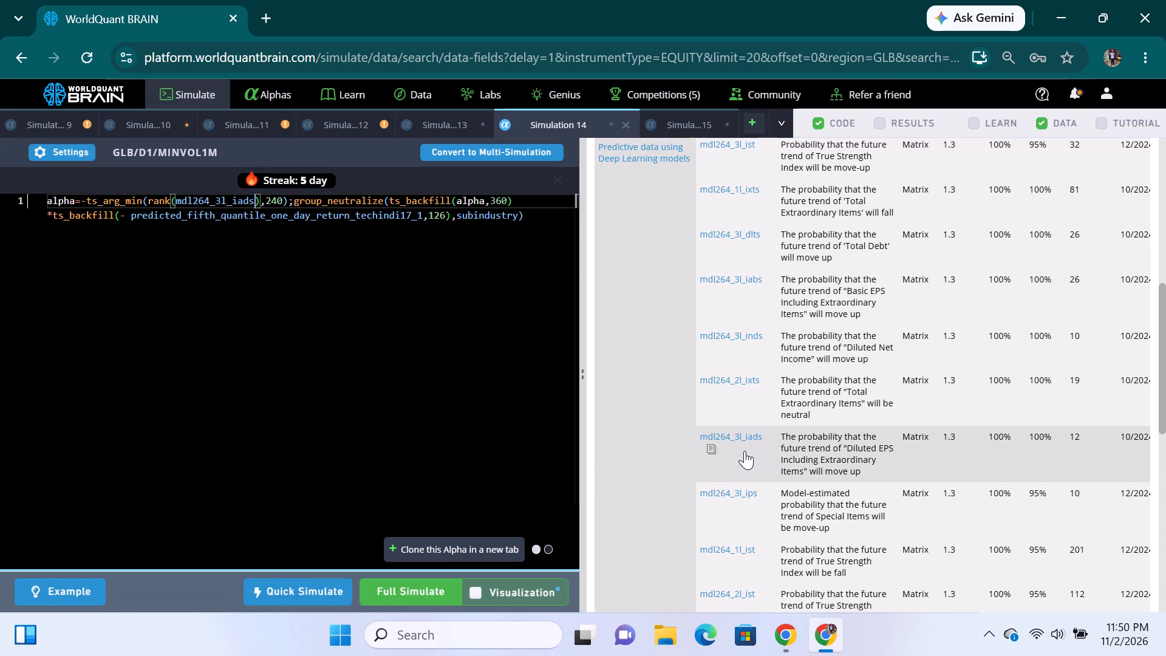
Copy the mdl264_2l_ixts field name from the search results and use it to replace mdl264_3l_iabs inside rank() in Simulation 15.
{"action": "scroll", "coordinate": [743, 451], "scroll_direction": "down", "scroll_amount": 2}
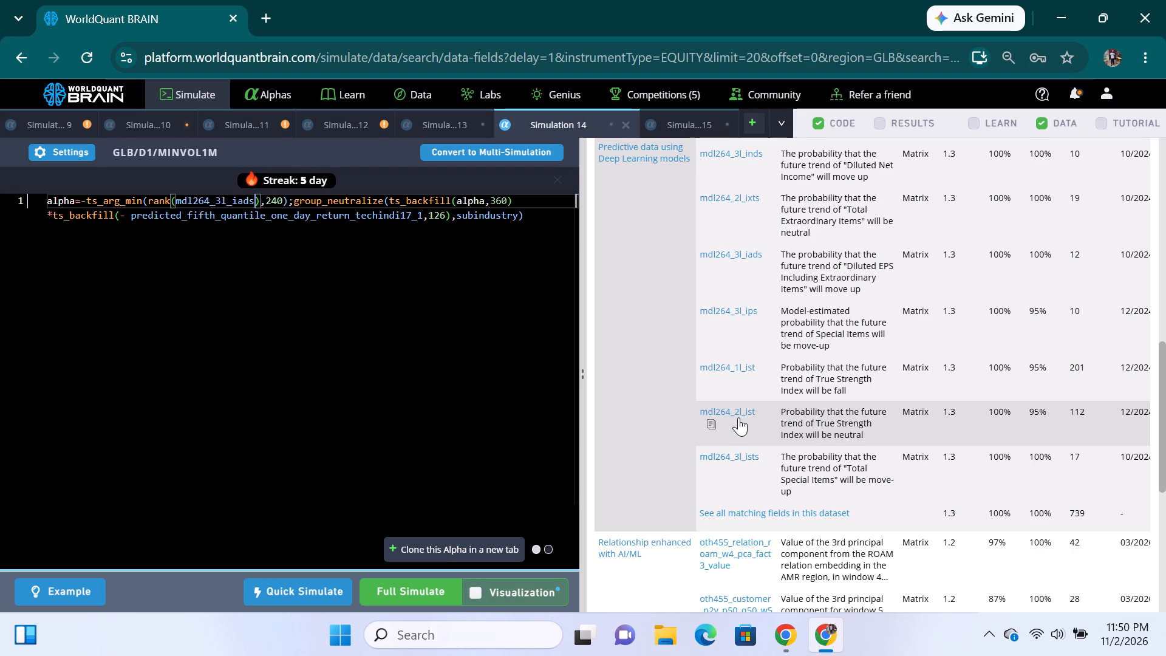
{"action": "scroll", "coordinate": [738, 417], "scroll_direction": "up", "scroll_amount": 1}
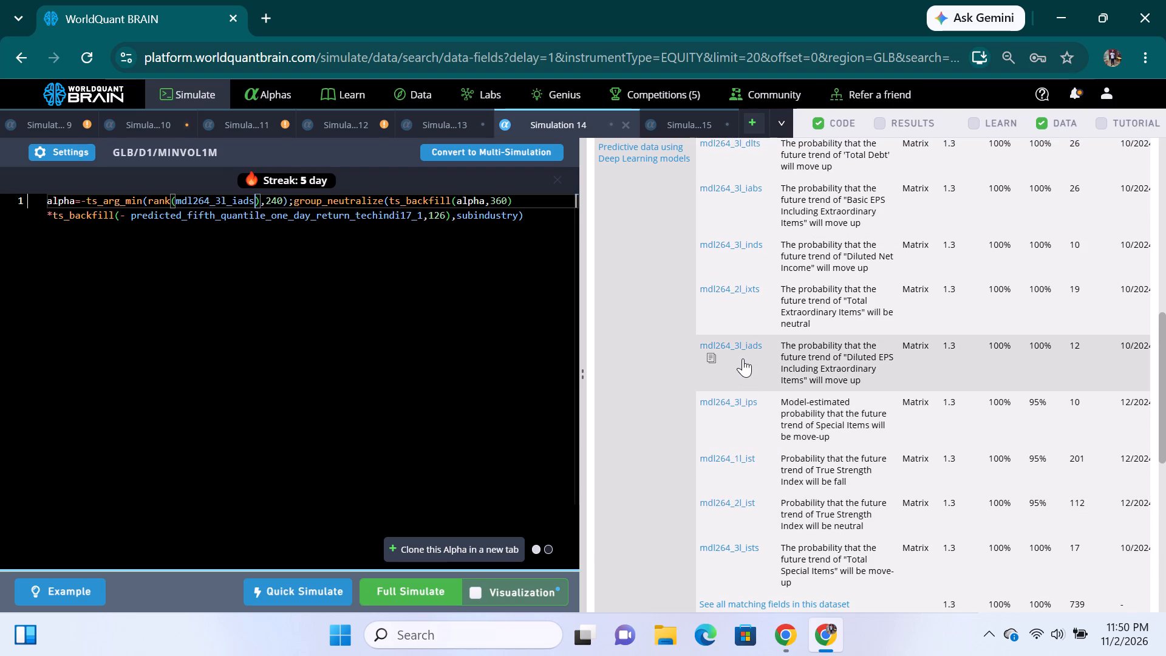
{"action": "scroll", "coordinate": [743, 358], "scroll_direction": "up", "scroll_amount": 1}
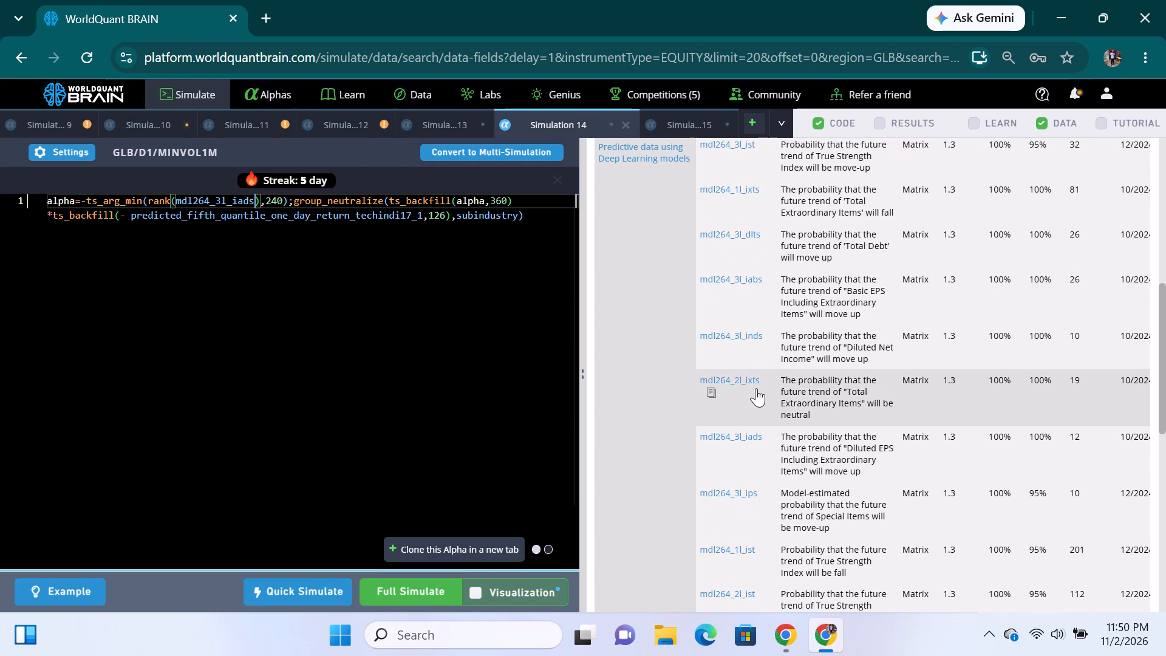
{"action": "left_click", "coordinate": [714, 387]}
{"action": "left_click", "coordinate": [690, 123]}
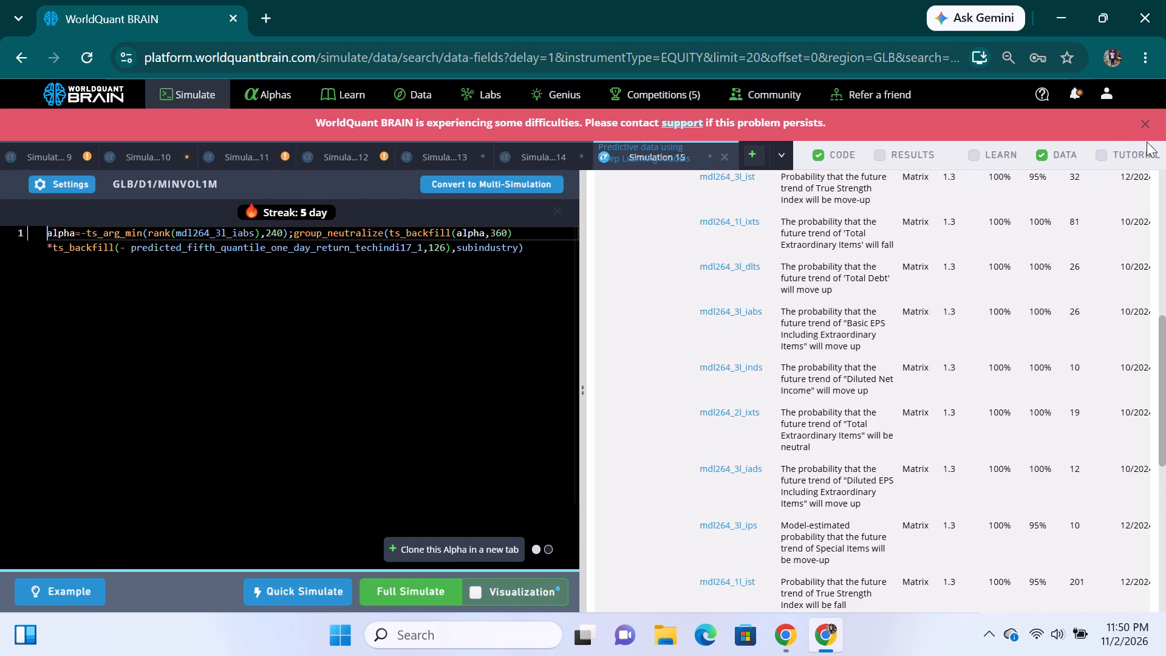
{"action": "left_click", "coordinate": [1139, 124]}
{"action": "double_click", "coordinate": [205, 231]}
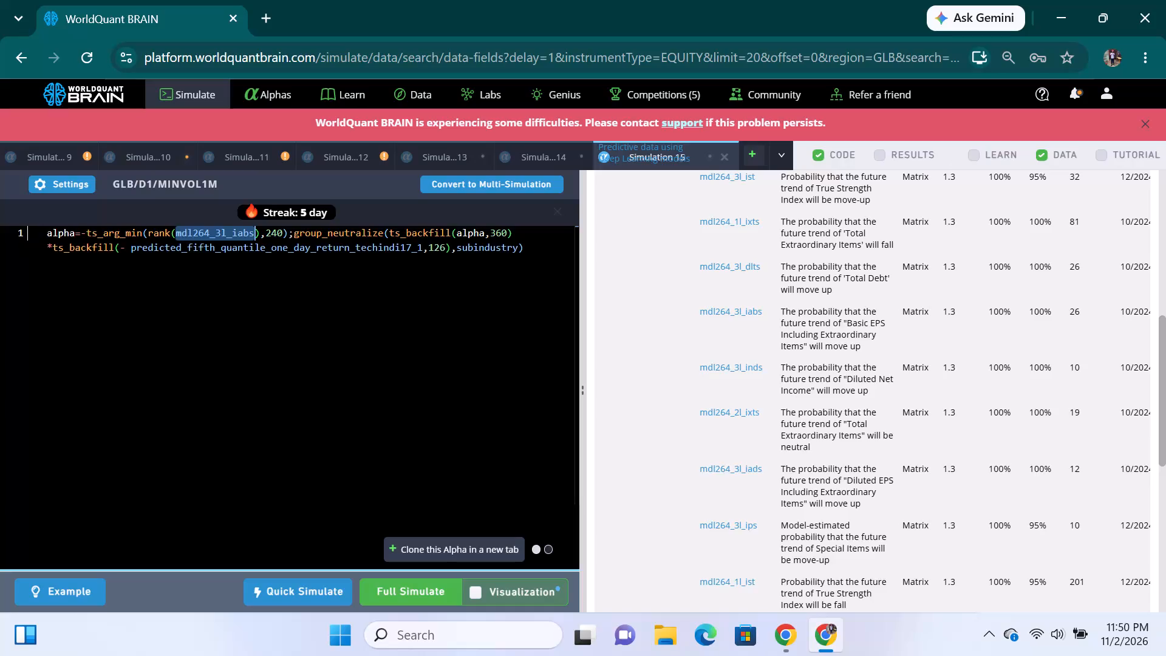
{"action": "key", "text": "Delete"}
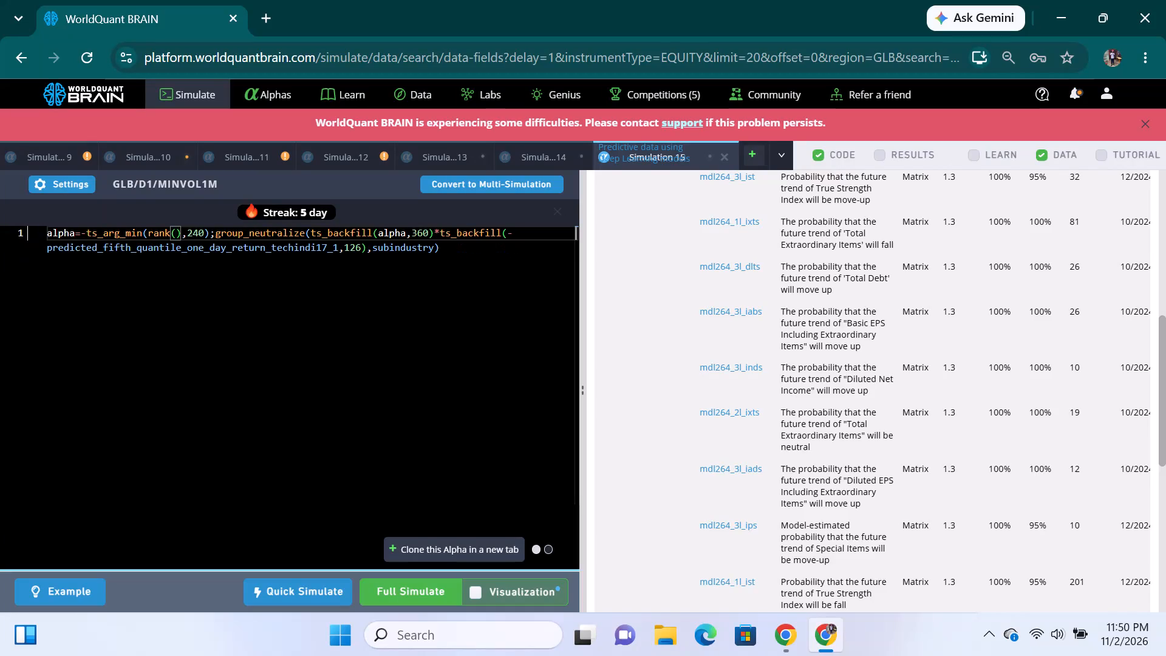
{"action": "key", "text": "ctrl+v"}
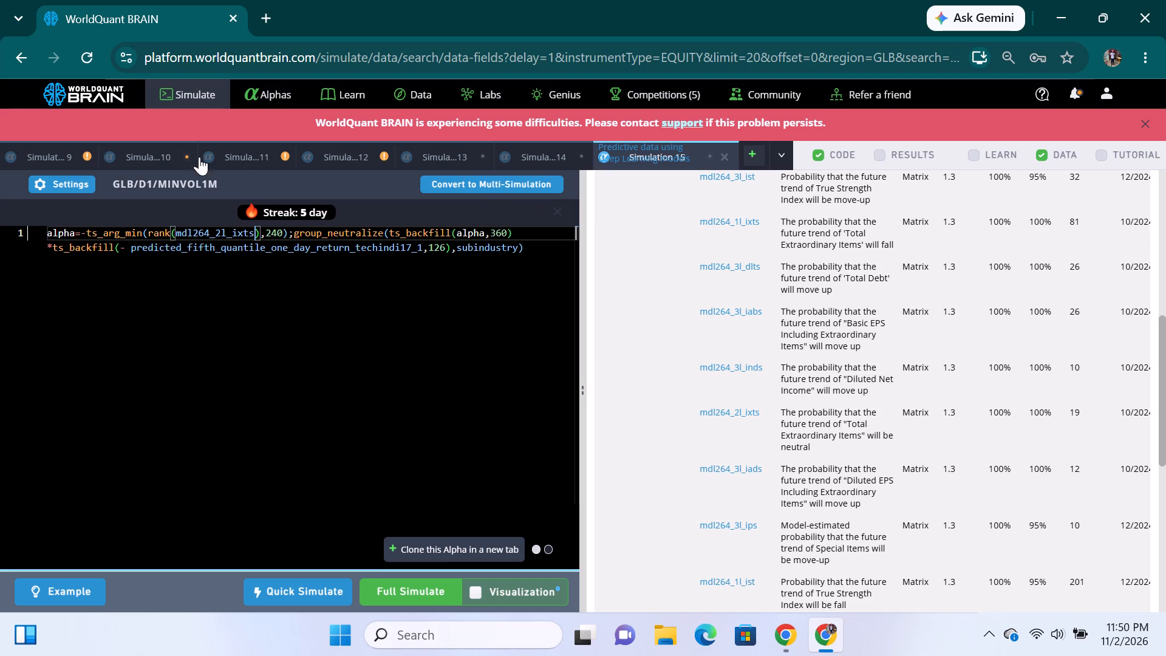
Open Simulation 10 and look through the mdl264 fields listed in the search results.
{"action": "left_click", "coordinate": [159, 155]}
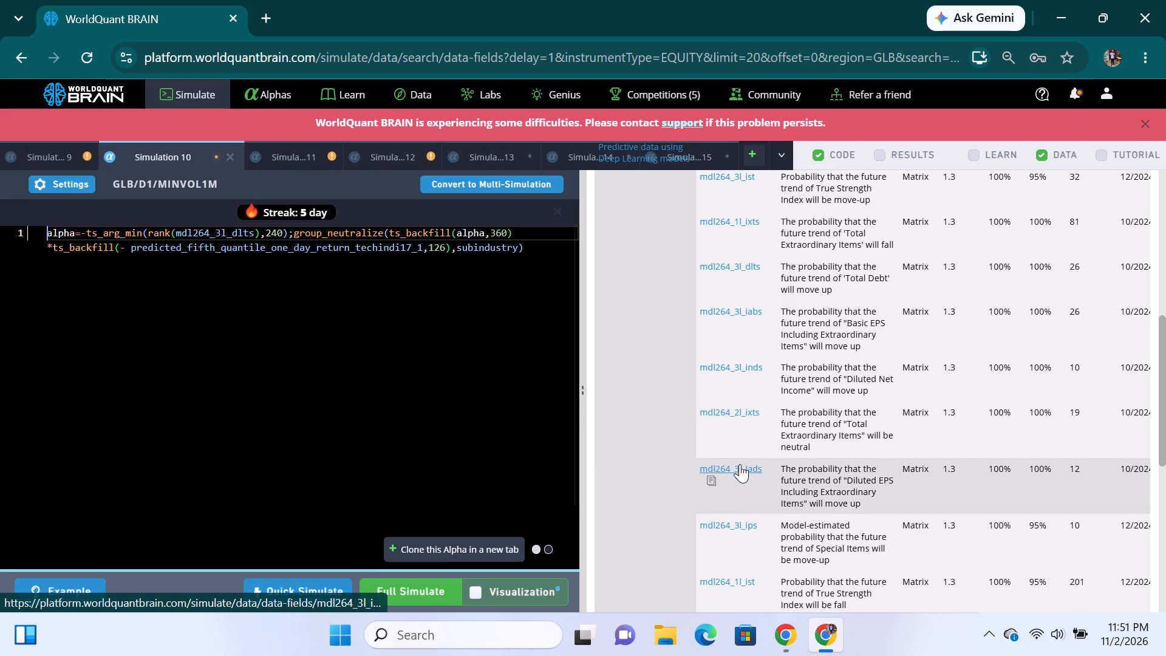
{"action": "scroll", "coordinate": [729, 470], "scroll_direction": "up", "scroll_amount": 1}
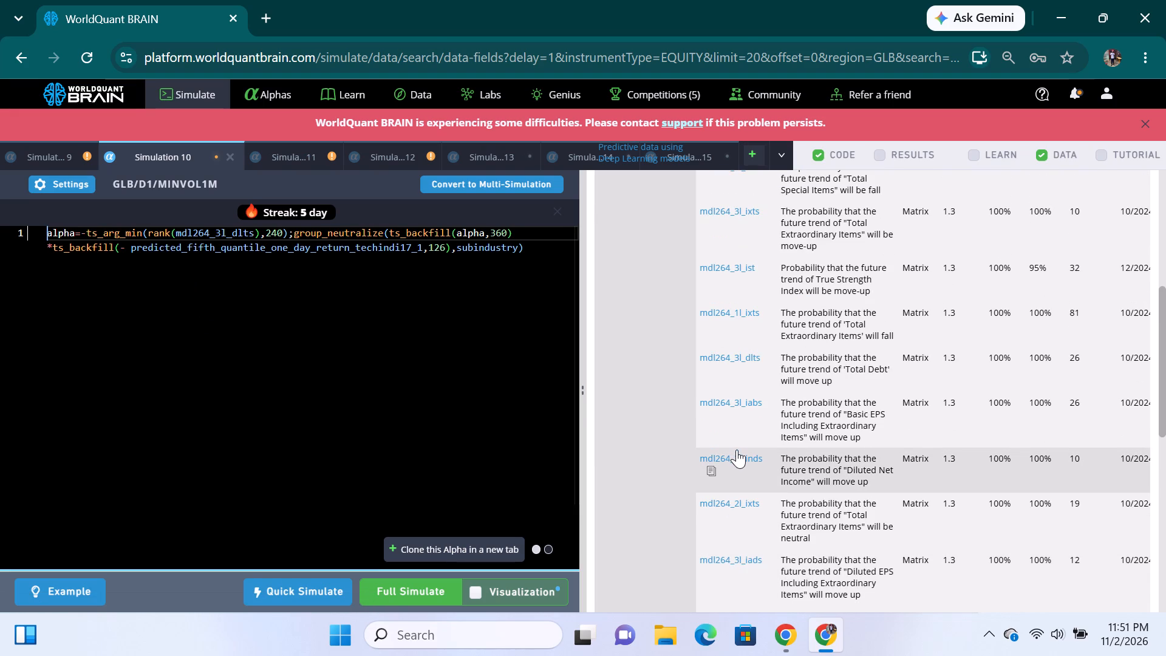
{"action": "scroll", "coordinate": [737, 449], "scroll_direction": "up", "scroll_amount": 1}
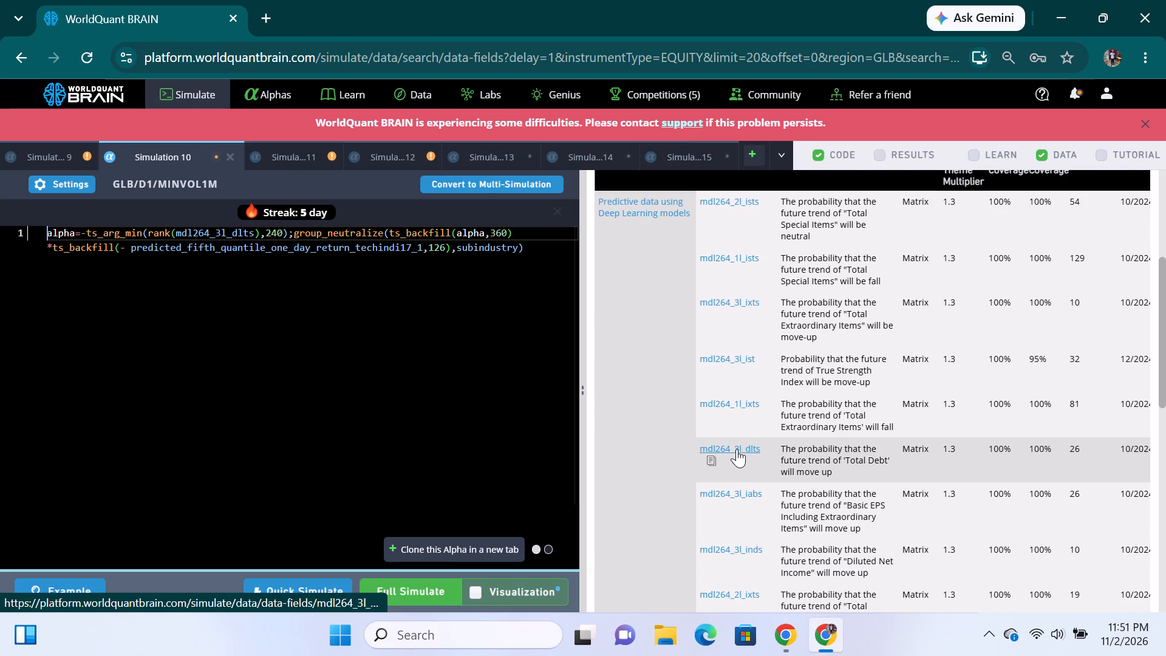
{"action": "scroll", "coordinate": [737, 448], "scroll_direction": "up", "scroll_amount": 1}
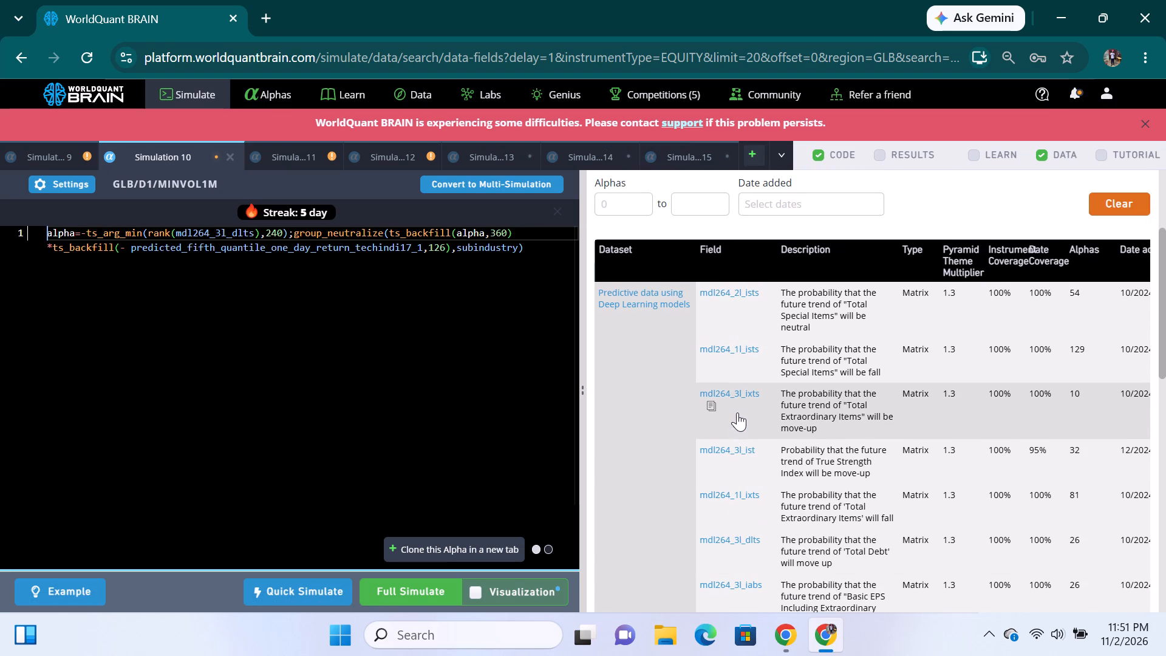
{"action": "scroll", "coordinate": [737, 412], "scroll_direction": "up", "scroll_amount": 1}
{"action": "scroll", "coordinate": [737, 412], "scroll_direction": "down", "scroll_amount": 2}
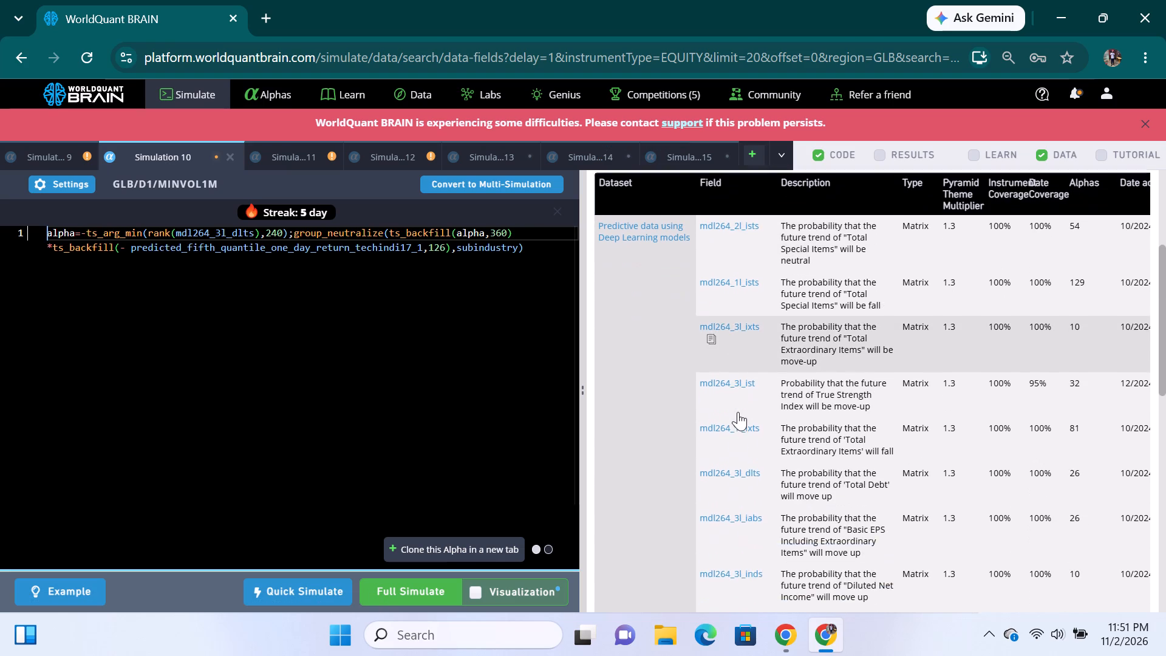
{"action": "scroll", "coordinate": [738, 412], "scroll_direction": "down", "scroll_amount": 2}
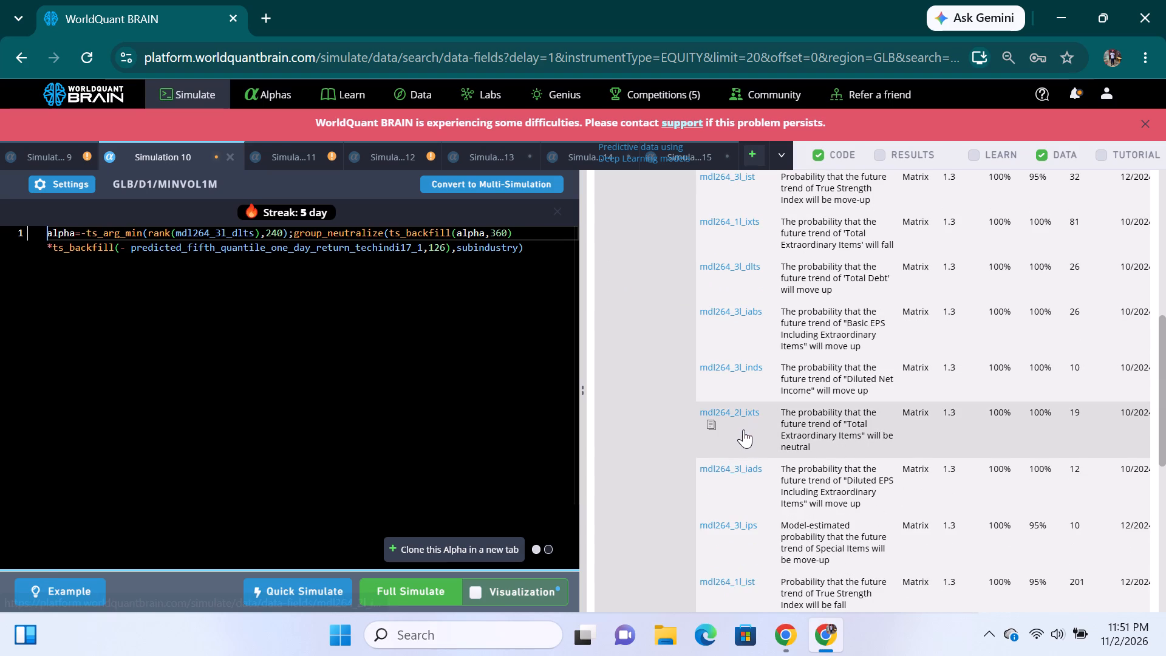
{"action": "scroll", "coordinate": [729, 437], "scroll_direction": "down", "scroll_amount": 1}
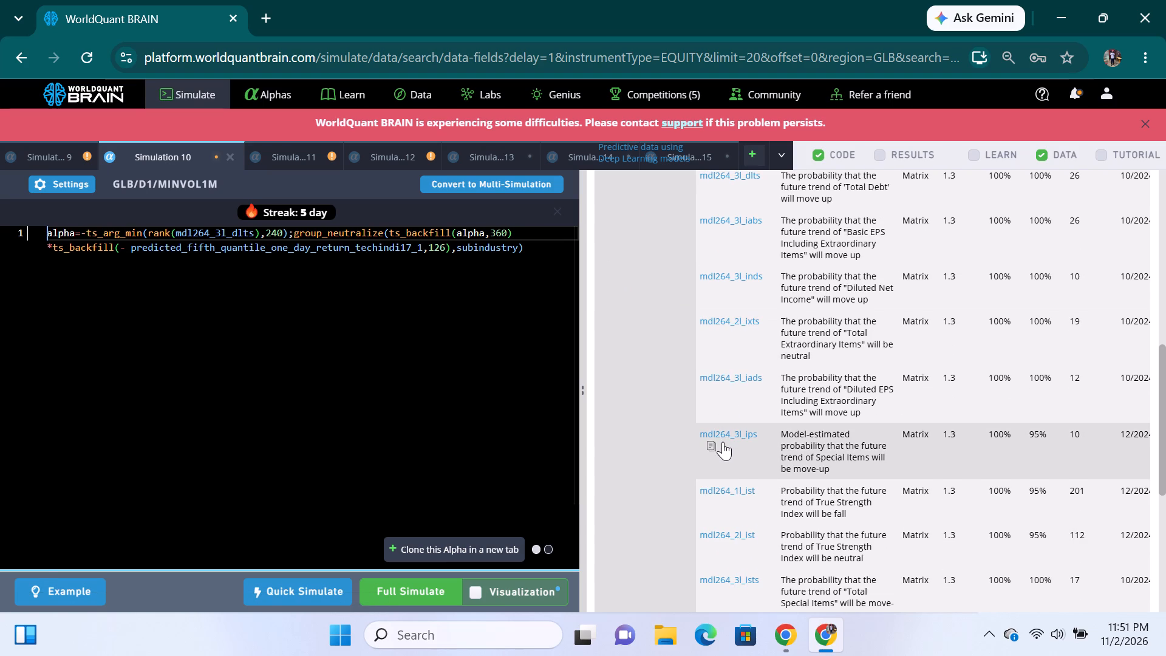
{"action": "scroll", "coordinate": [723, 442], "scroll_direction": "down", "scroll_amount": 1}
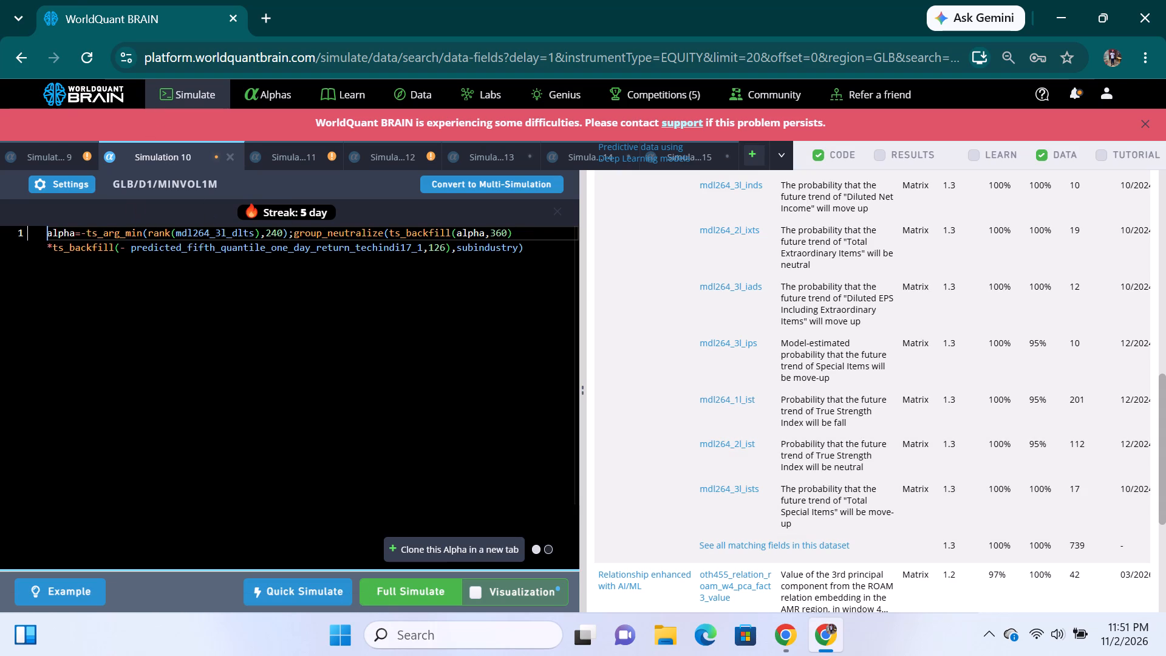
Run a full simulation of Simulation 10's alpha with mdl264_3l_dlts.
{"action": "left_click", "coordinate": [403, 595]}
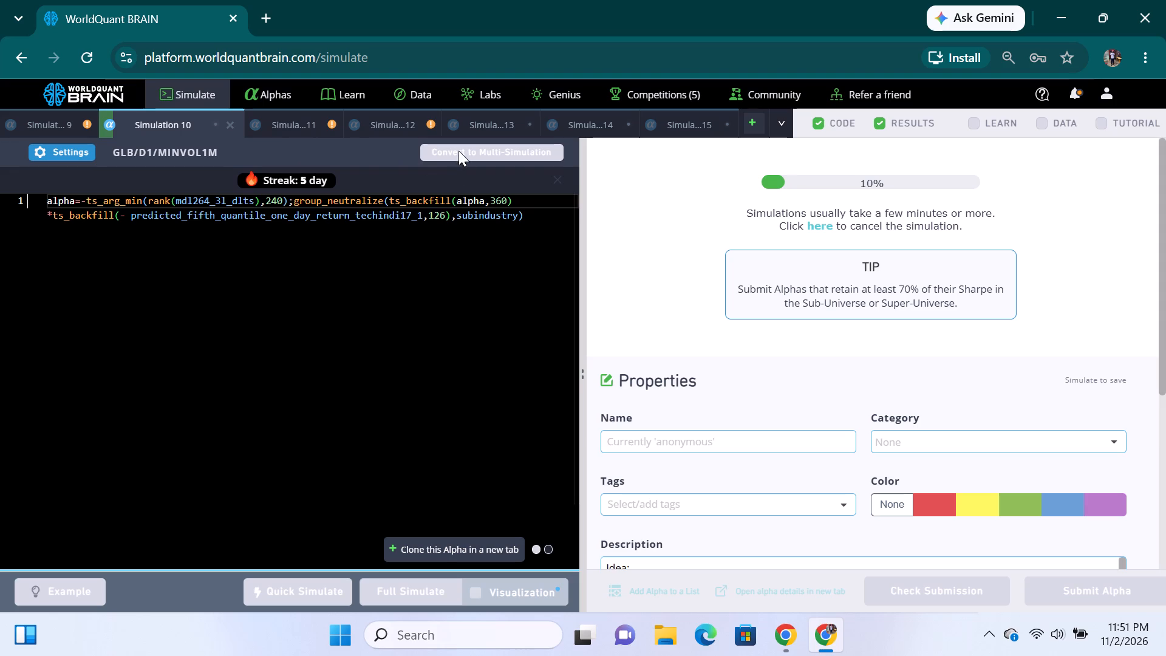
Check Simulation 11's PnL chart, correlation and IS testing results, and close that simulation.
{"action": "left_click", "coordinate": [291, 125]}
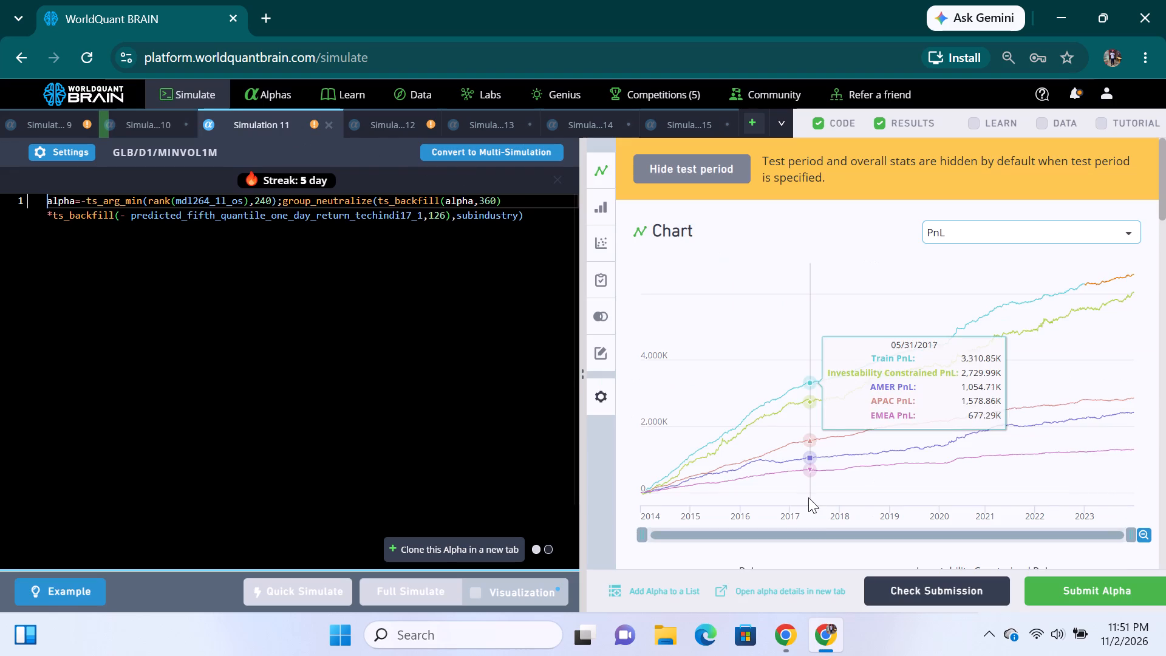
{"action": "scroll", "coordinate": [748, 480], "scroll_direction": "down", "scroll_amount": 3}
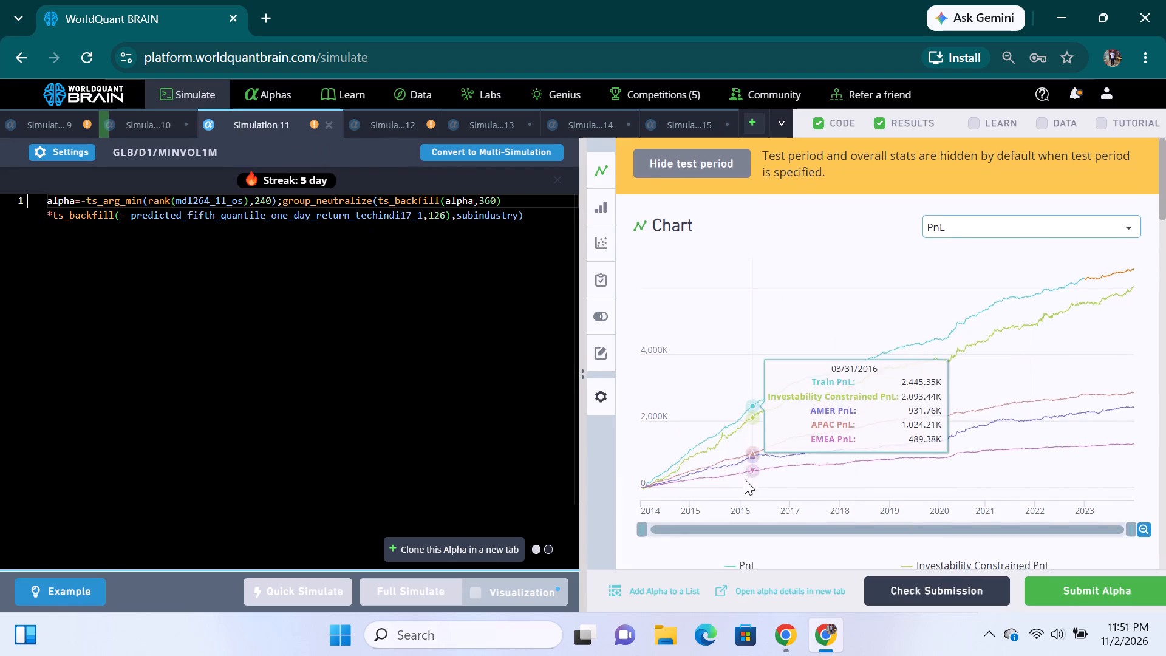
{"action": "scroll", "coordinate": [745, 479], "scroll_direction": "down", "scroll_amount": 10}
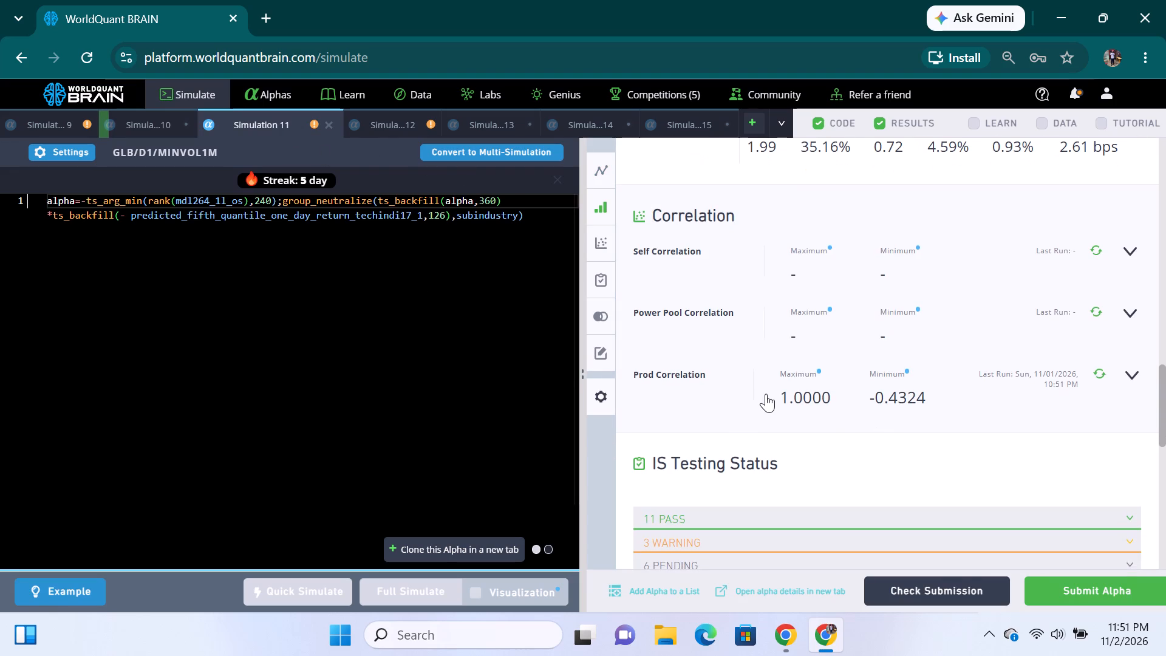
{"action": "left_click", "coordinate": [323, 124]}
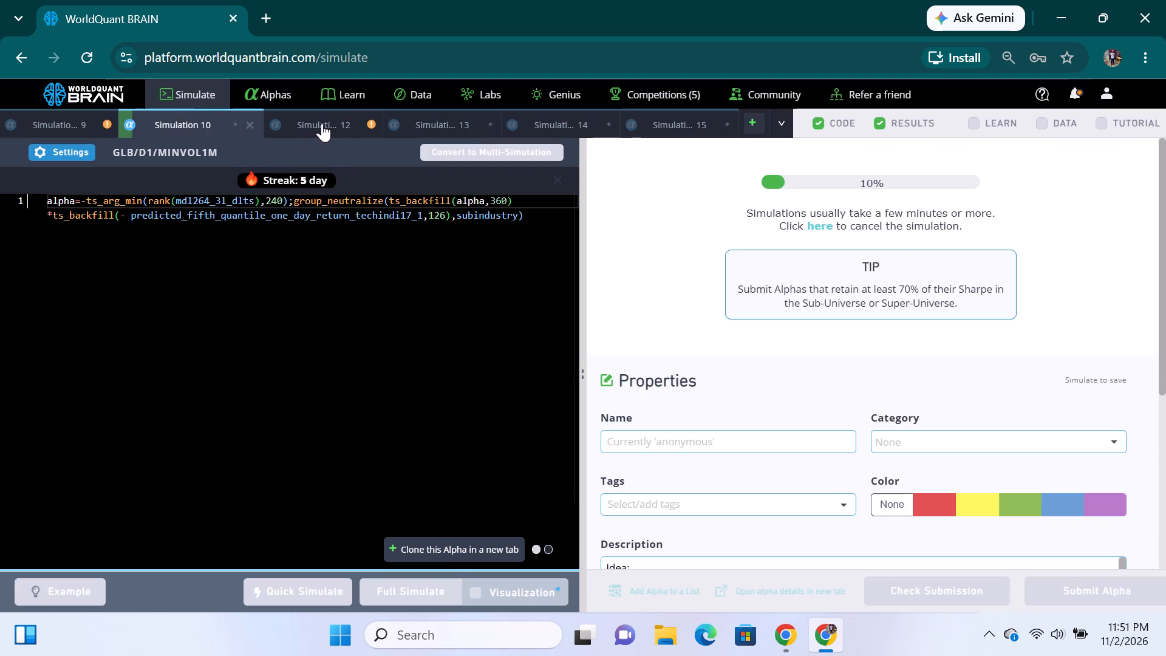
Open Simulation 12, look over its PnL chart and yearly results, and run its Prod Correlation check.
{"action": "left_click", "coordinate": [322, 123]}
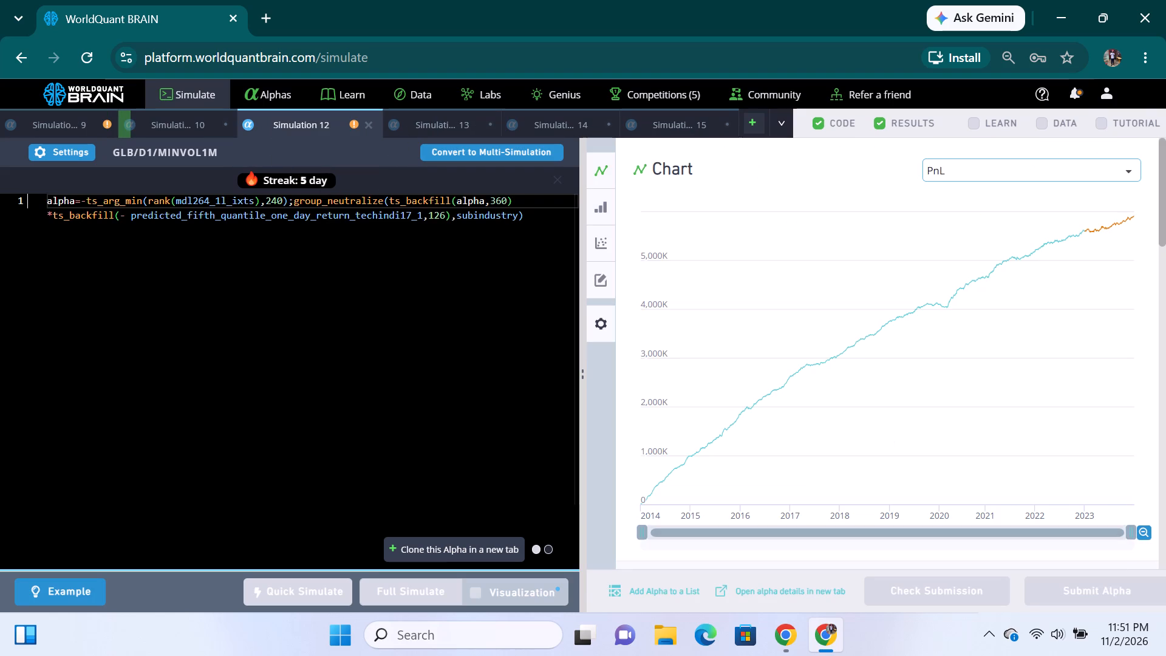
{"action": "scroll", "coordinate": [846, 504], "scroll_direction": "down", "scroll_amount": 8}
{"action": "scroll", "coordinate": [917, 450], "scroll_direction": "down", "scroll_amount": 2}
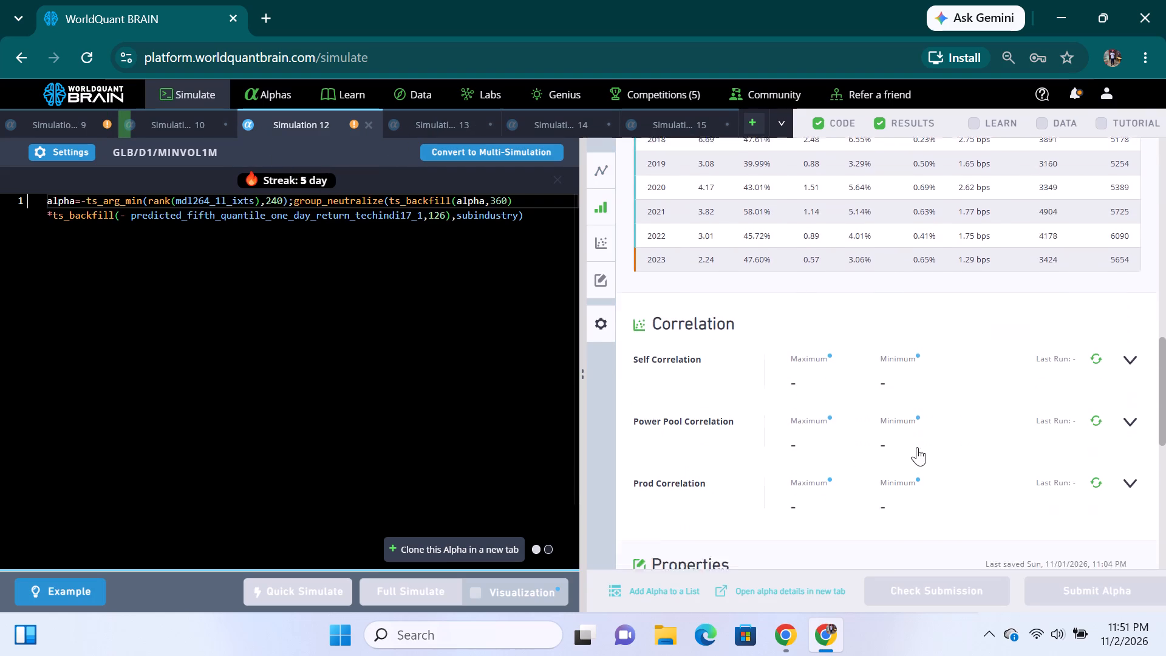
{"action": "scroll", "coordinate": [917, 447], "scroll_direction": "down", "scroll_amount": 1}
{"action": "left_click", "coordinate": [1099, 282]}
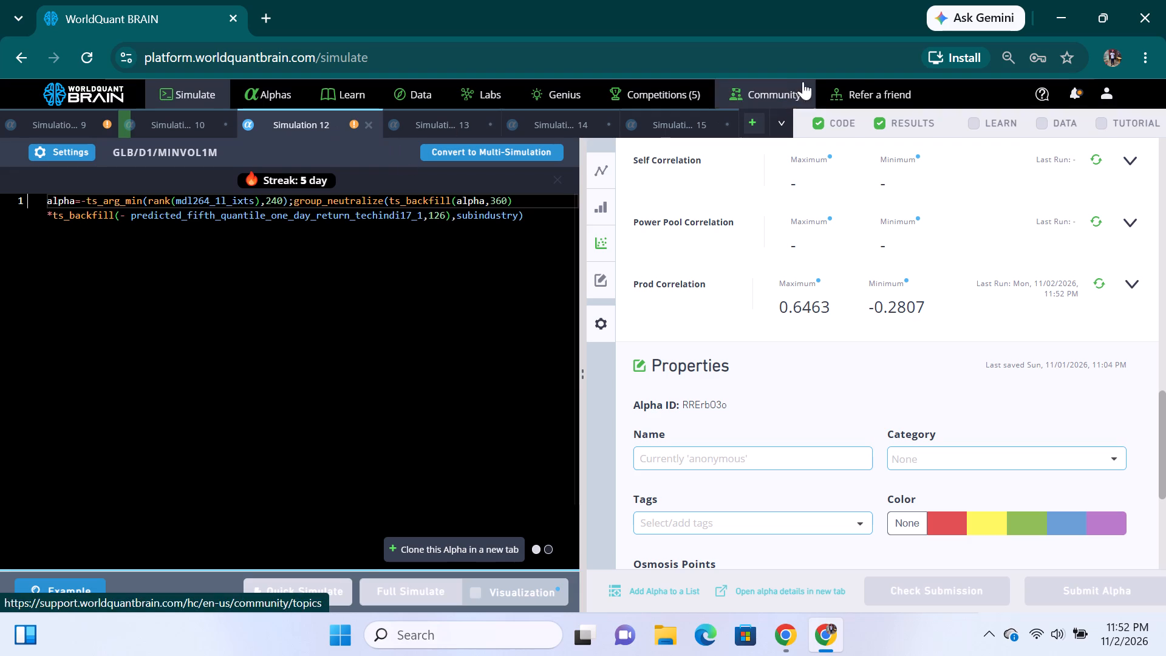
Switch to the YouTube window, pause the playing video, and return to WorldQuant BRAIN.
{"action": "left_click", "coordinate": [1062, 12]}
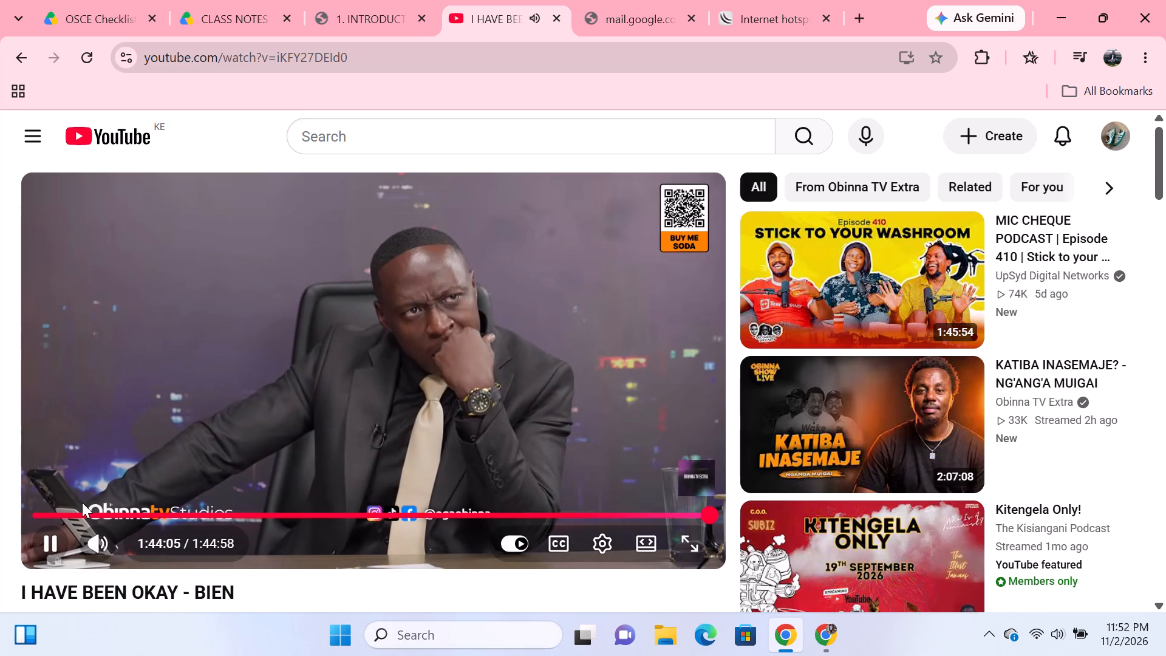
{"action": "left_click", "coordinate": [47, 543]}
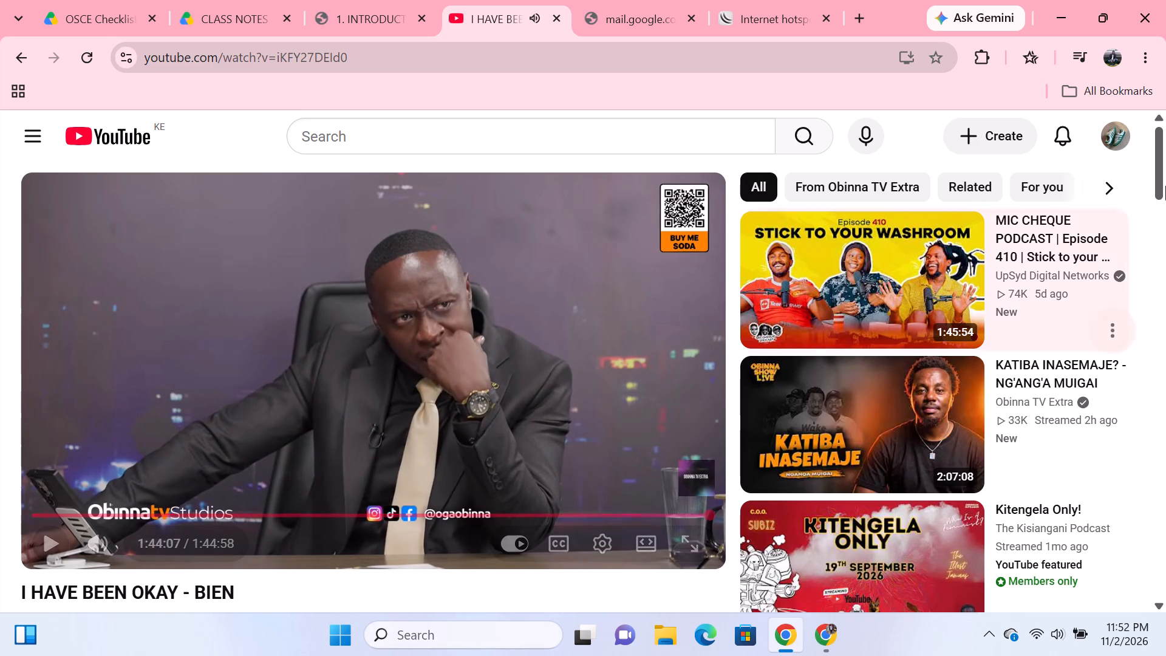
{"action": "left_click", "coordinate": [1057, 13]}
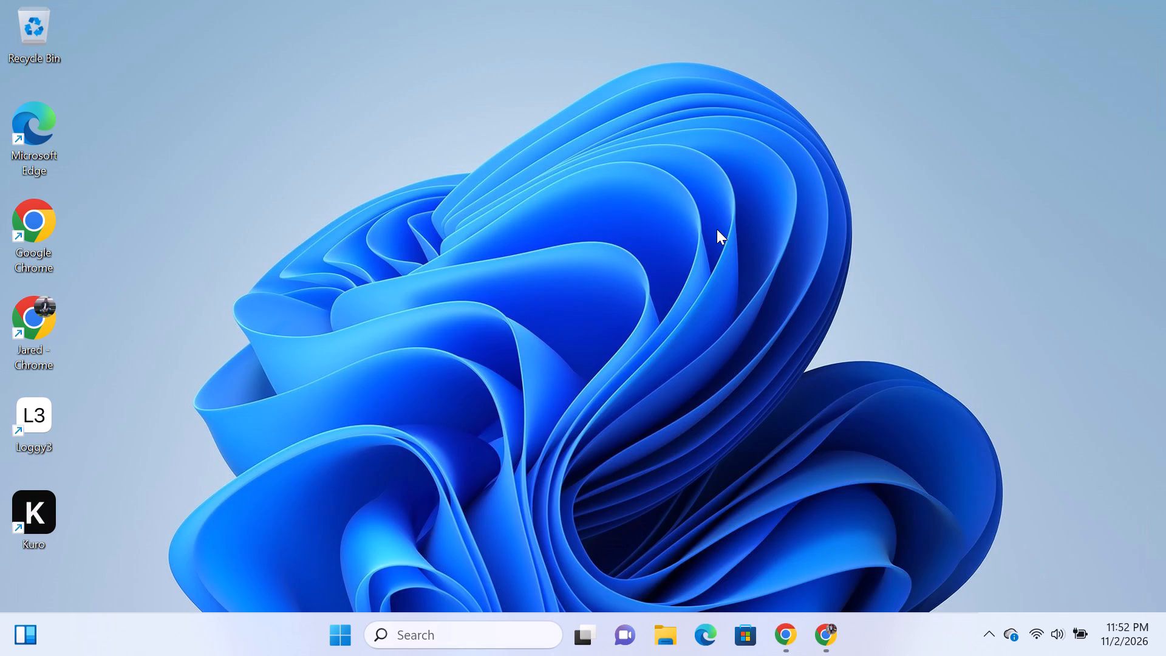
{"action": "left_click", "coordinate": [825, 634]}
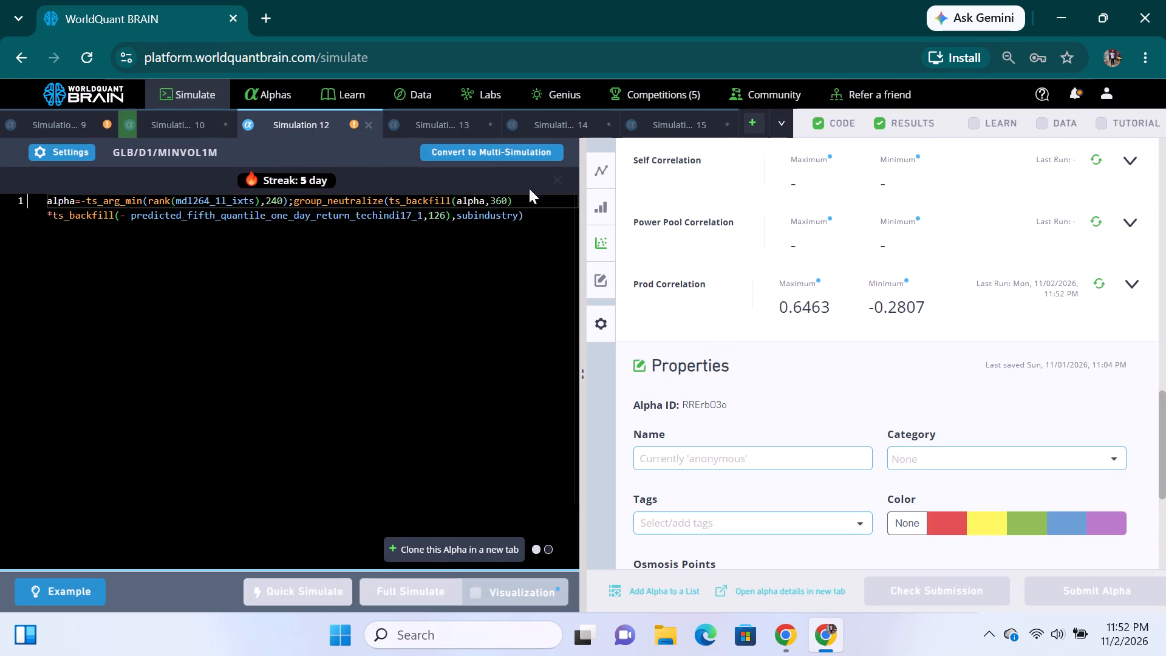
Run full simulations of the prepared alphas in Simulations 13 (mdl264_3l_iabs), 14 (mdl264_3l_iads) and 15 (mdl264_2l_ixts).
{"action": "left_click", "coordinate": [437, 120]}
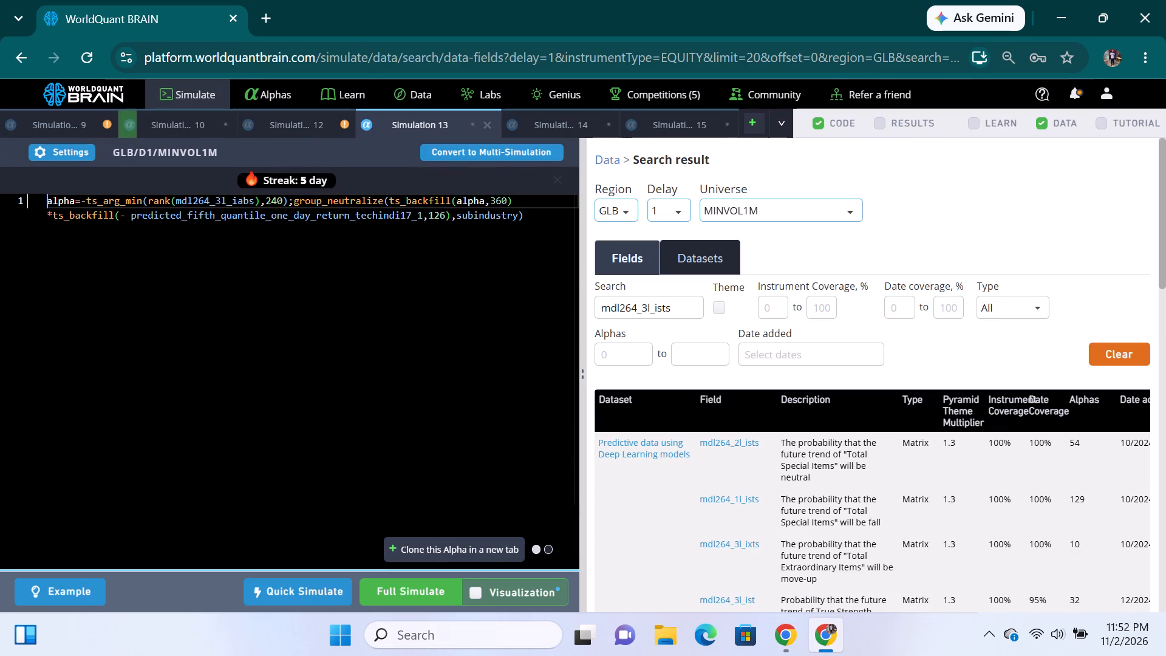
{"action": "left_click", "coordinate": [404, 594]}
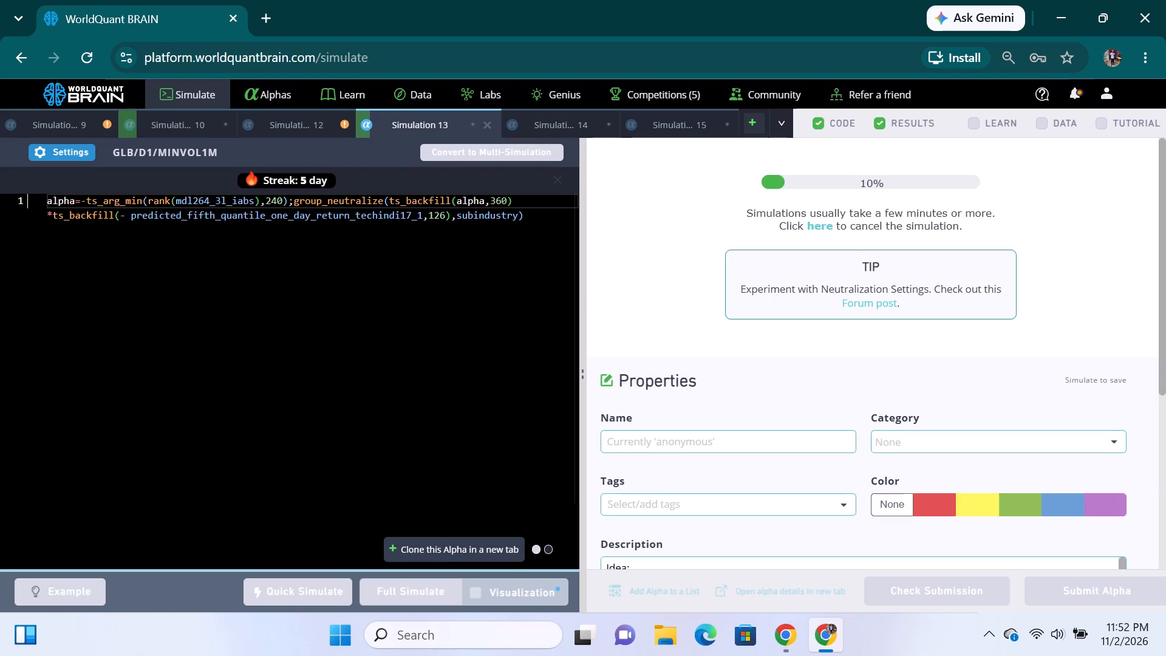
{"action": "left_click", "coordinate": [559, 124]}
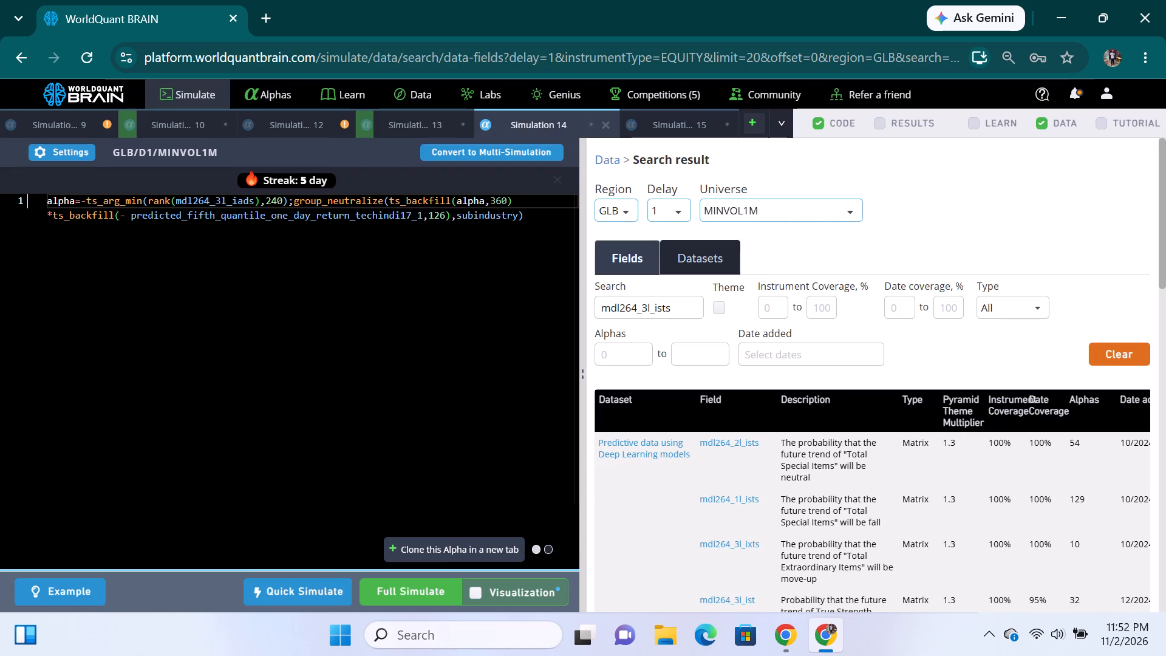
{"action": "left_click", "coordinate": [409, 592]}
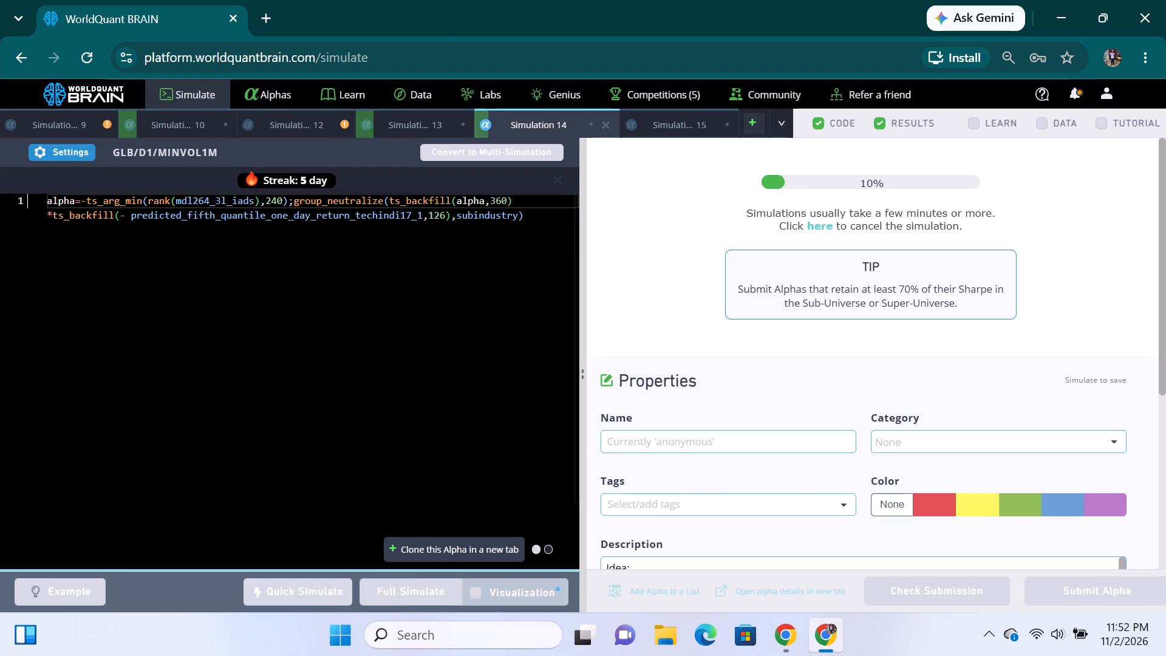
{"action": "left_click", "coordinate": [679, 121]}
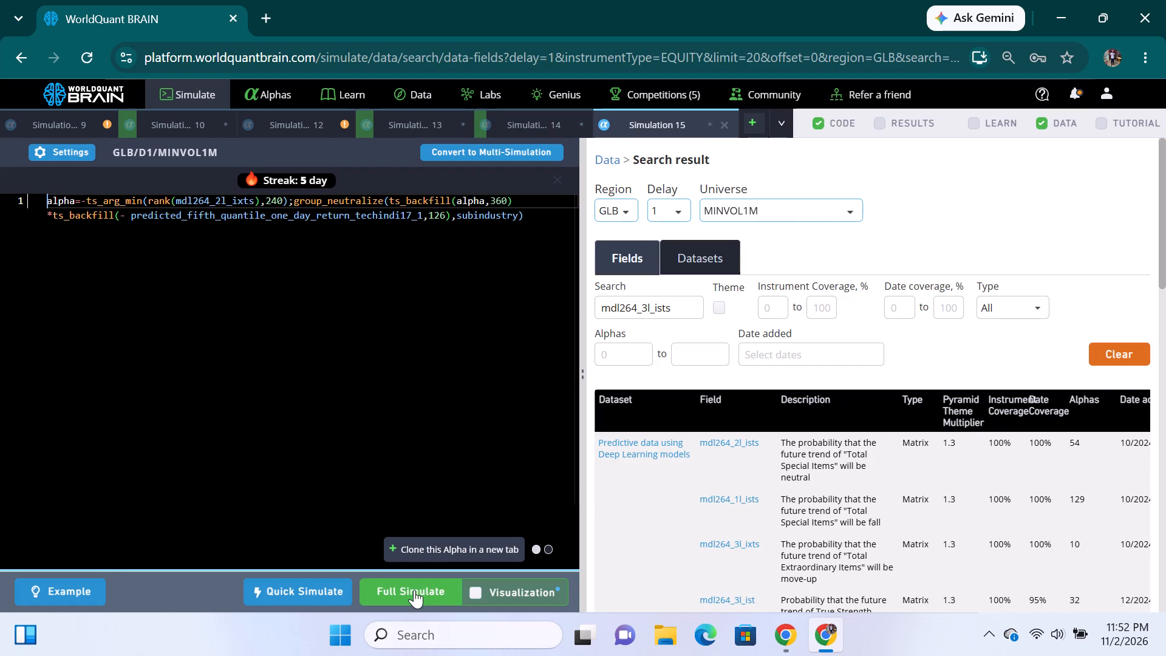
{"action": "left_click", "coordinate": [414, 589]}
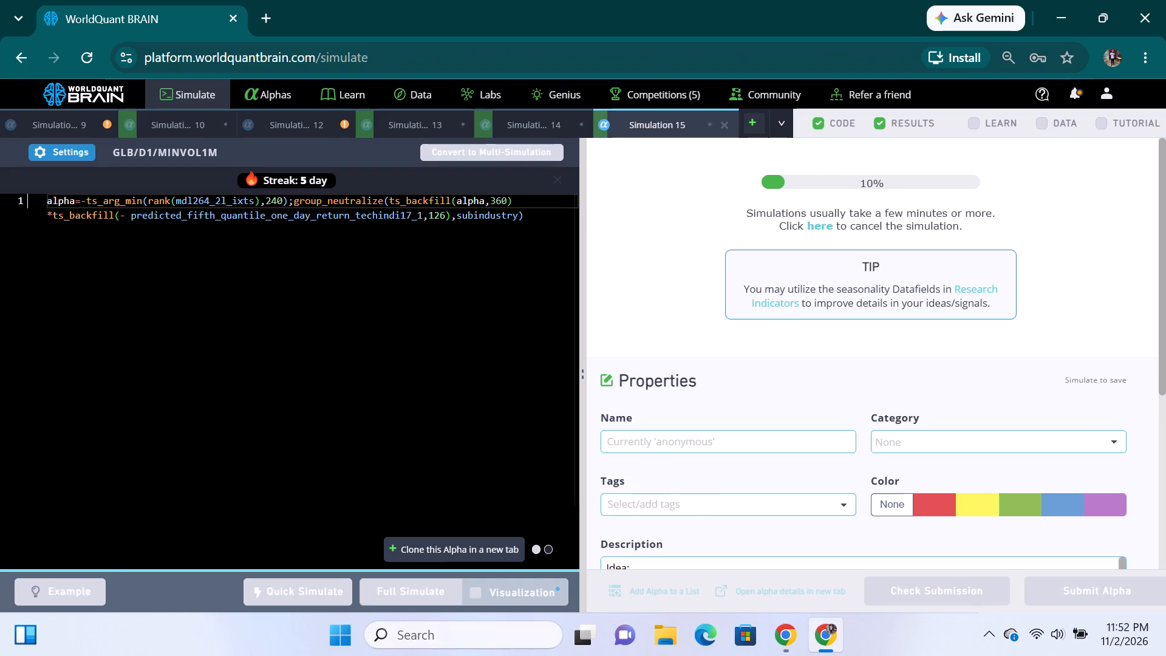
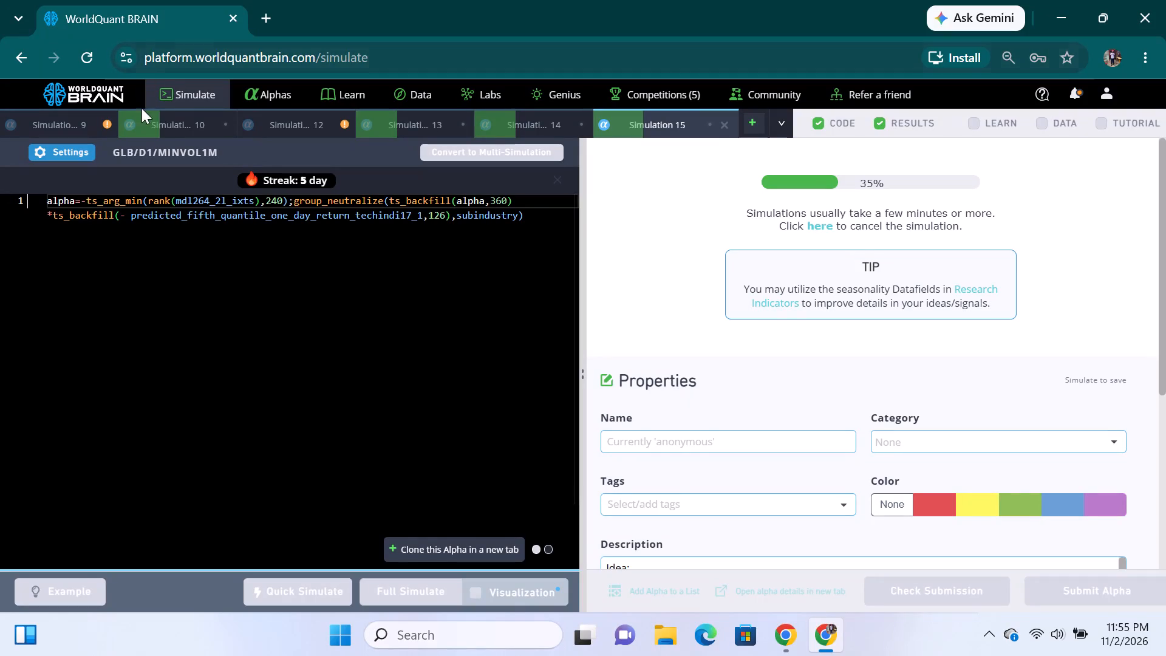
Open Simulation 10 to check on its progress.
{"action": "left_click", "coordinate": [166, 126]}
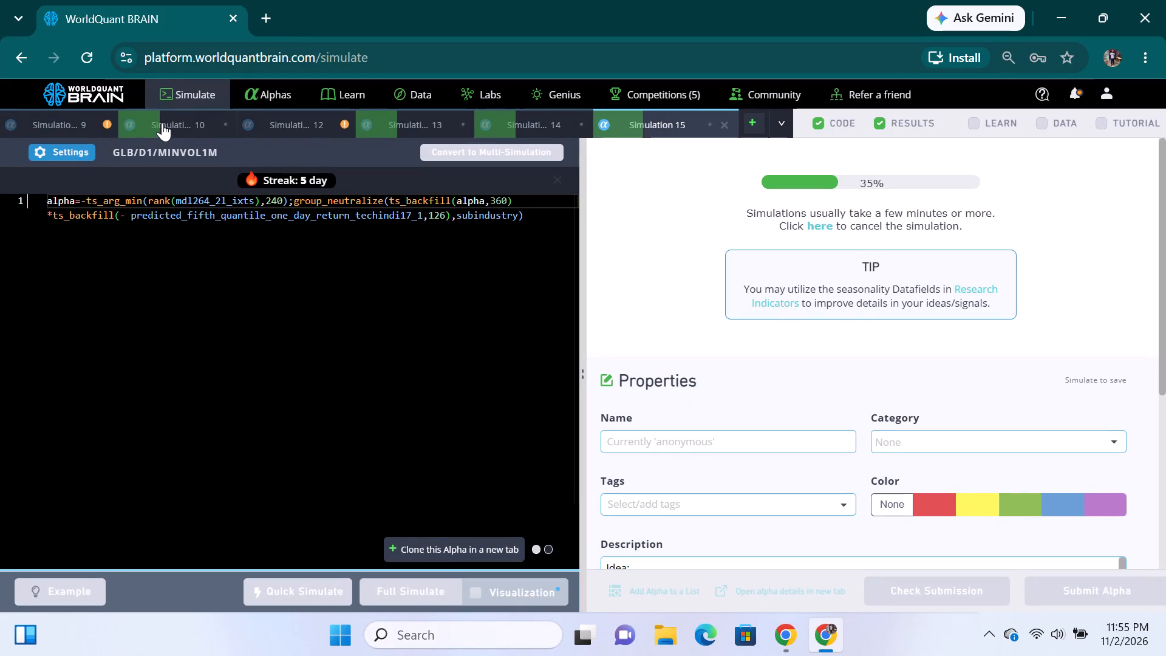
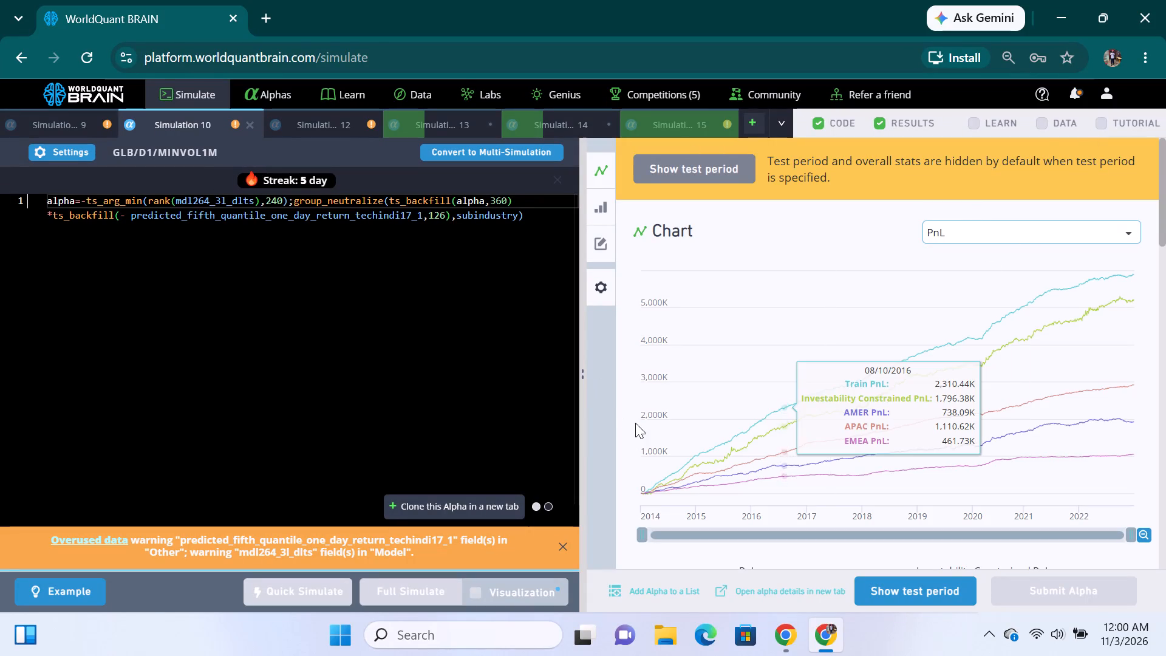
{"action": "left_click", "coordinate": [895, 592]}
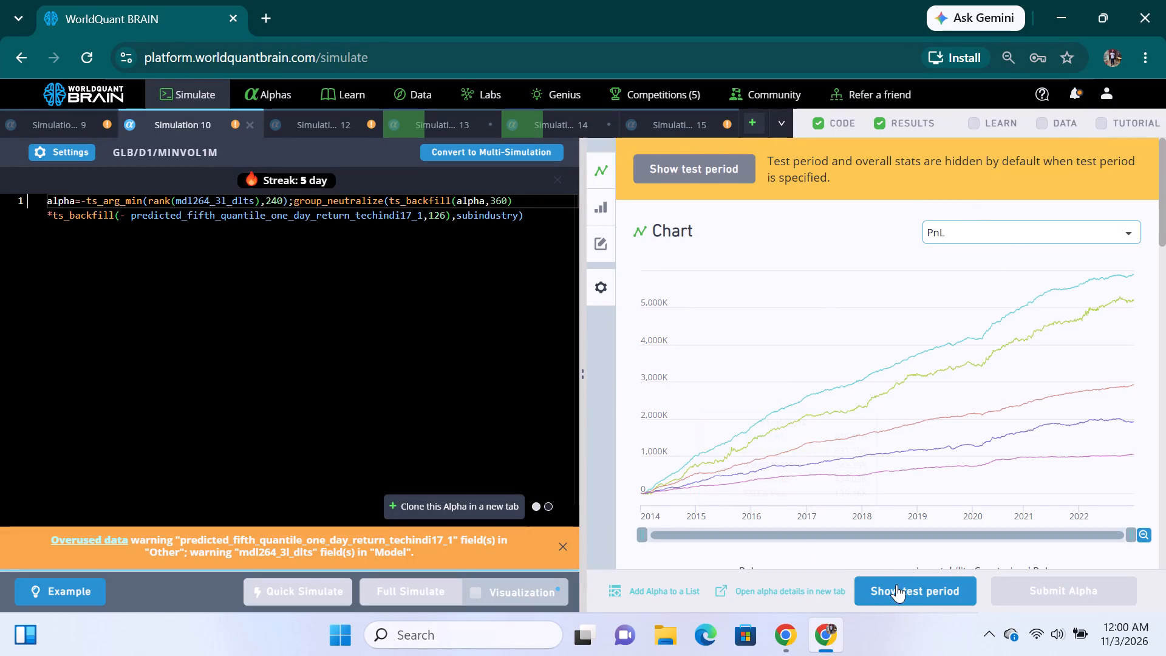
{"action": "scroll", "coordinate": [926, 516], "scroll_direction": "down", "scroll_amount": 6}
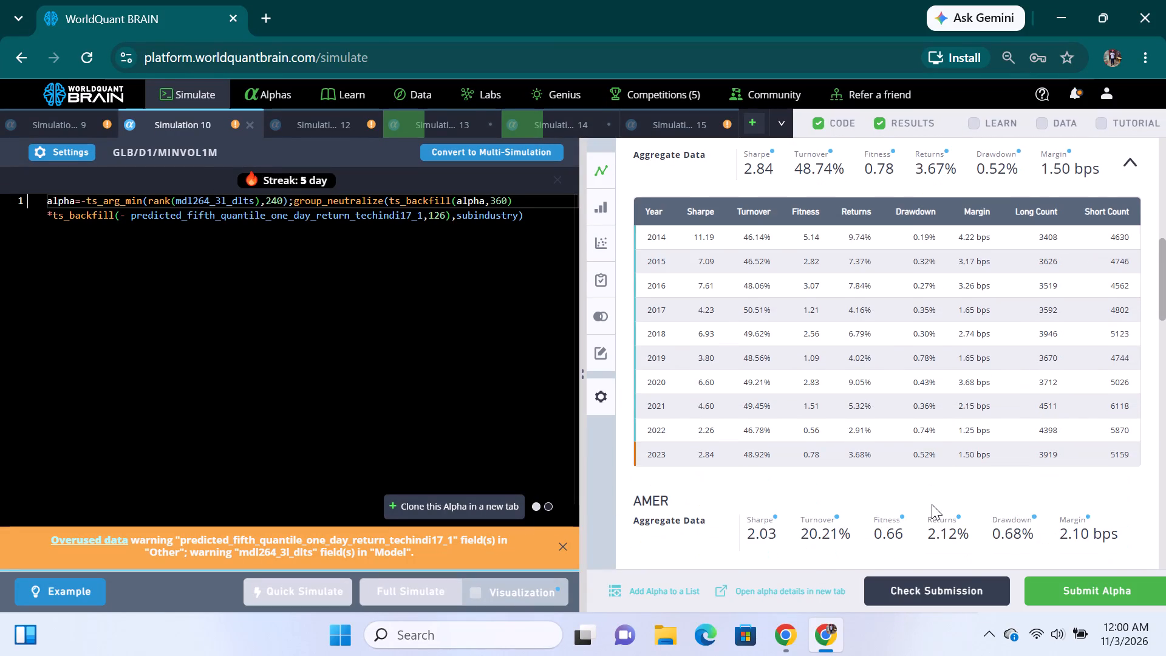
{"action": "scroll", "coordinate": [933, 504], "scroll_direction": "down", "scroll_amount": 9}
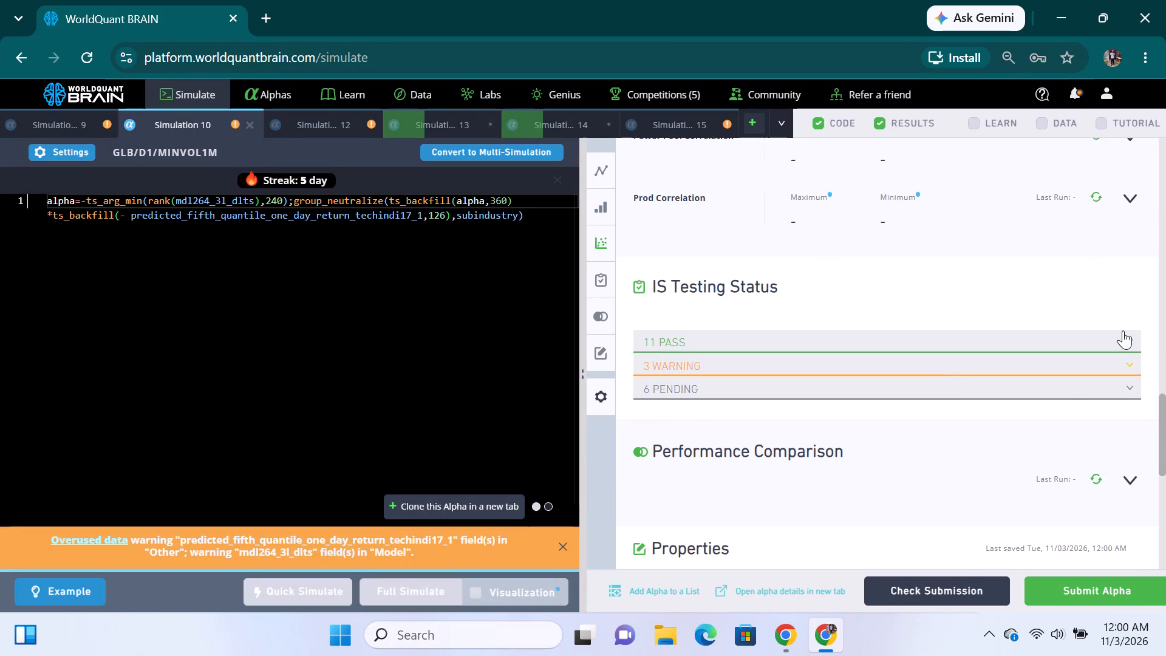
{"action": "left_click", "coordinate": [1090, 189]}
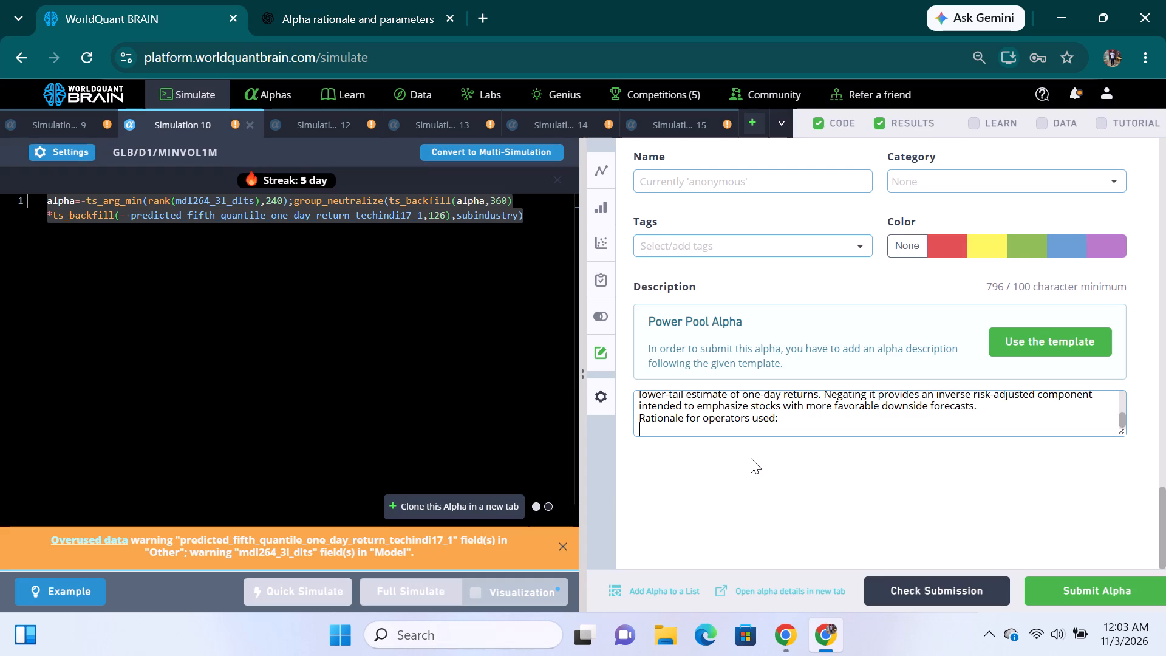
{"action": "key", "text": "ctrl+v"}
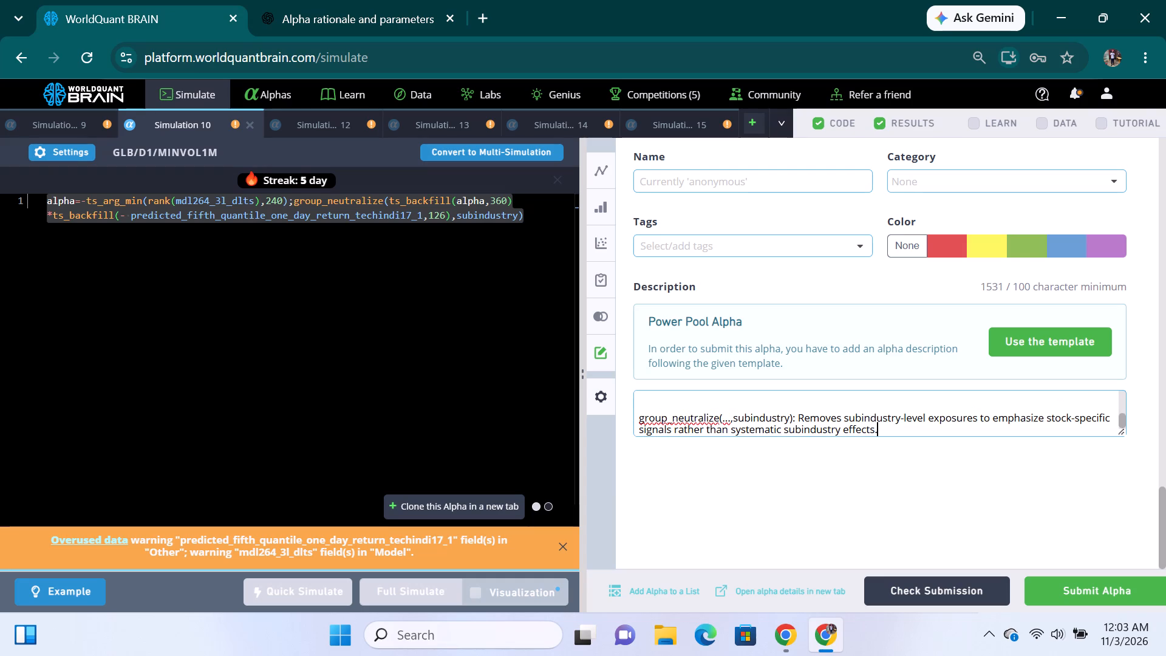
{"action": "scroll", "coordinate": [920, 395], "scroll_direction": "down", "scroll_amount": 4}
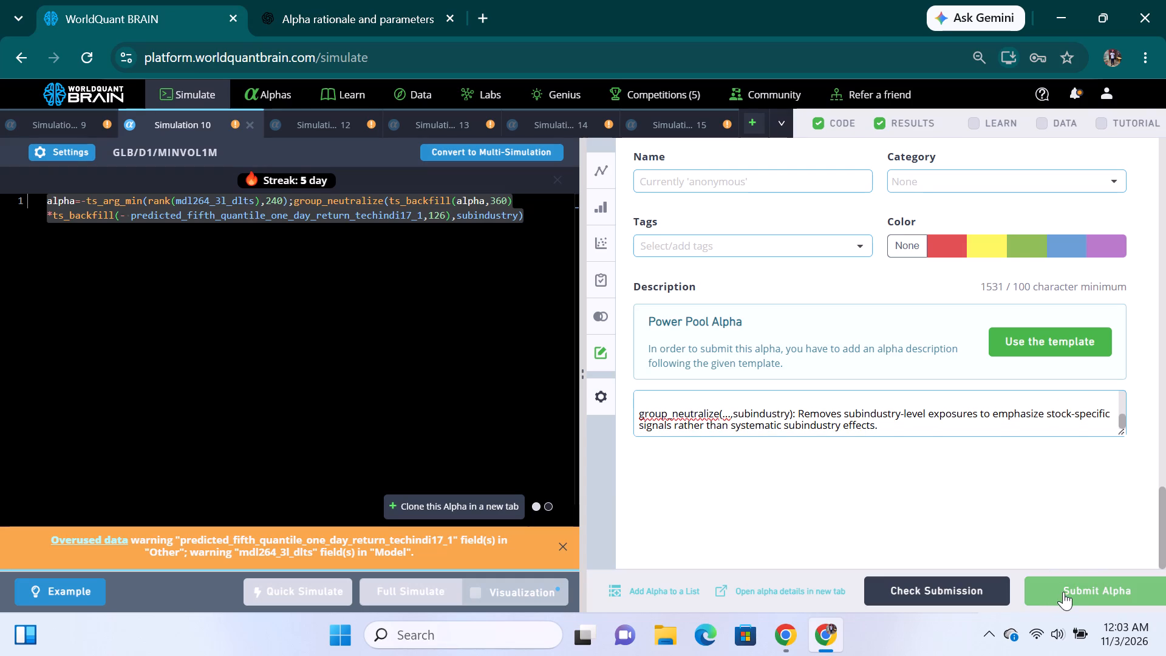
Submit Simulation 10's alpha.
{"action": "left_click", "coordinate": [1063, 593]}
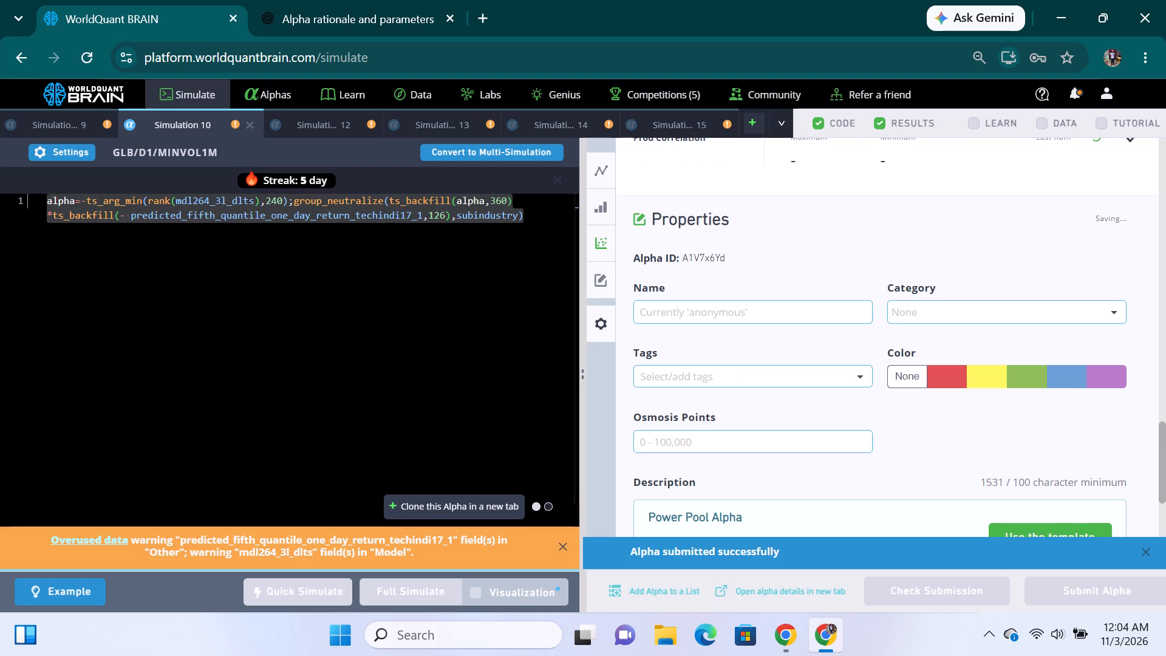
Show Simulation 13's test period and examine its PnL chart, IS summary and regional aggregate data.
{"action": "left_click", "coordinate": [426, 127]}
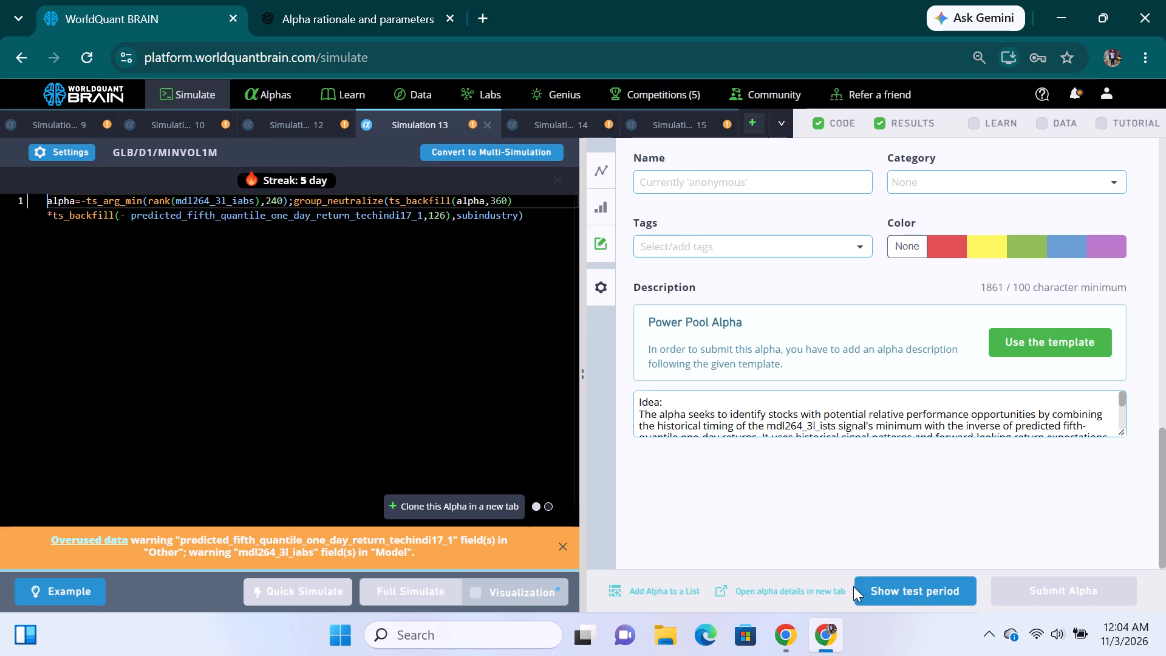
{"action": "left_click", "coordinate": [903, 592]}
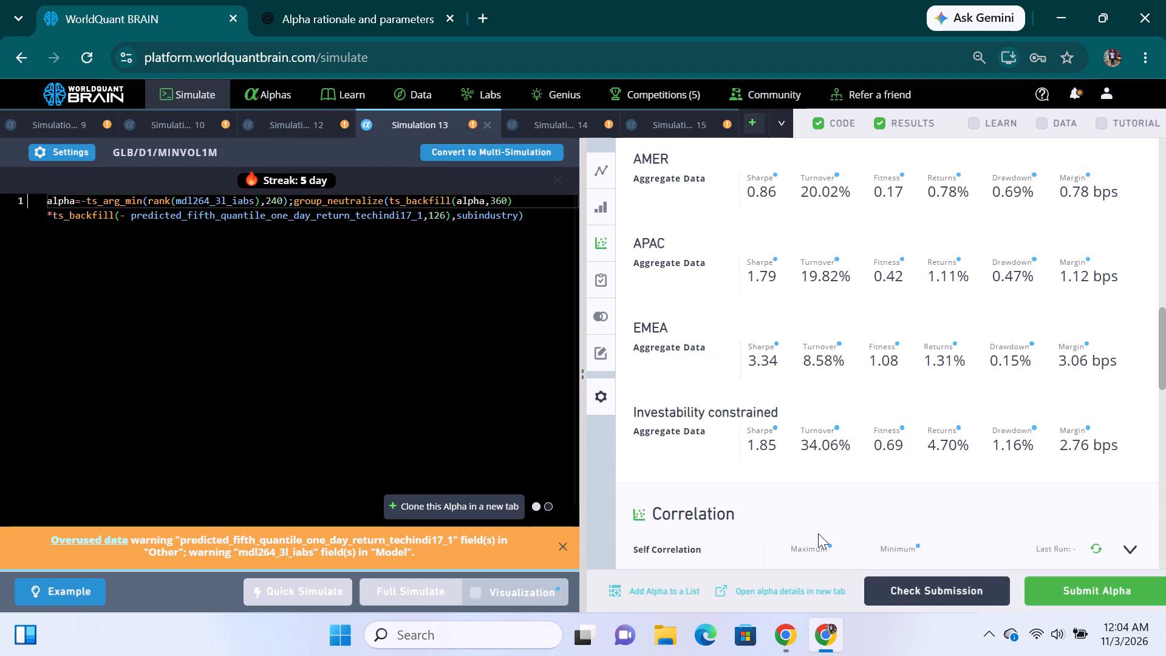
{"action": "scroll", "coordinate": [851, 493], "scroll_direction": "up", "scroll_amount": 8}
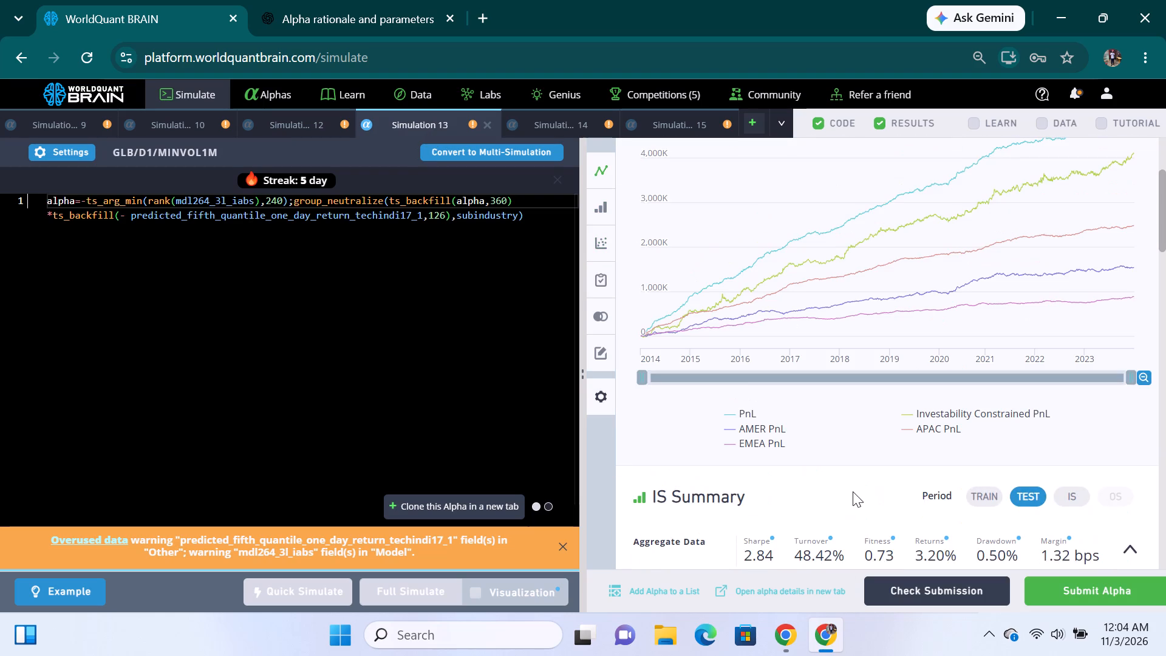
{"action": "scroll", "coordinate": [853, 491], "scroll_direction": "down", "scroll_amount": 8}
{"action": "scroll", "coordinate": [895, 463], "scroll_direction": "down", "scroll_amount": 3}
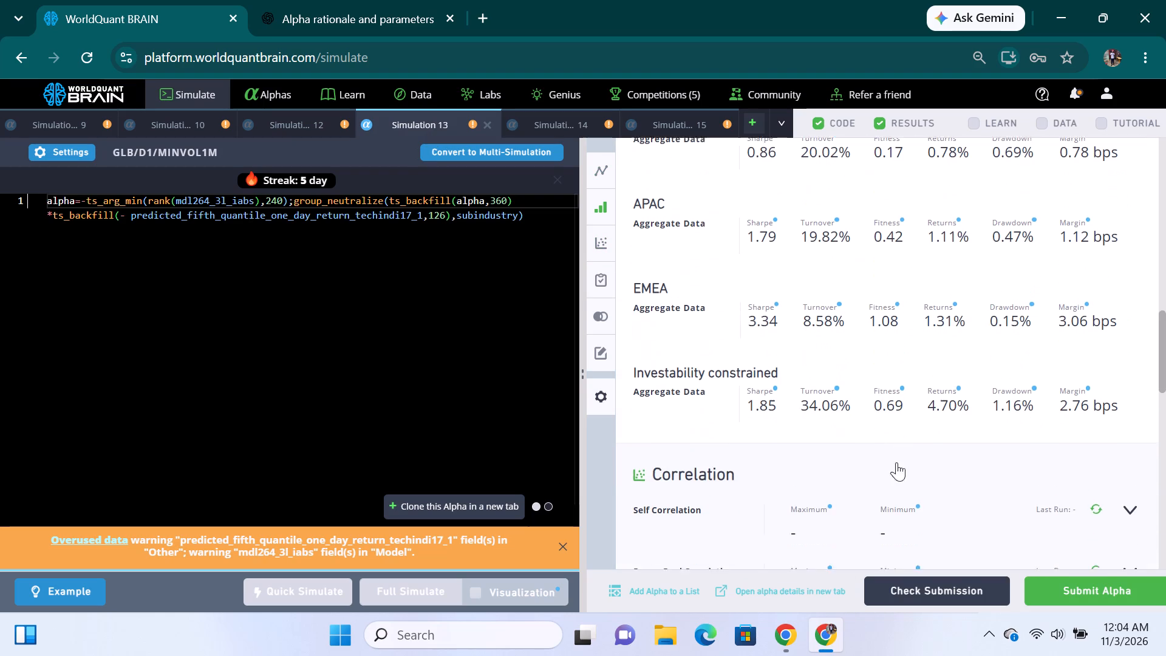
Run the Prod Correlation check for Simulation 13.
{"action": "scroll", "coordinate": [910, 453], "scroll_direction": "down", "scroll_amount": 2}
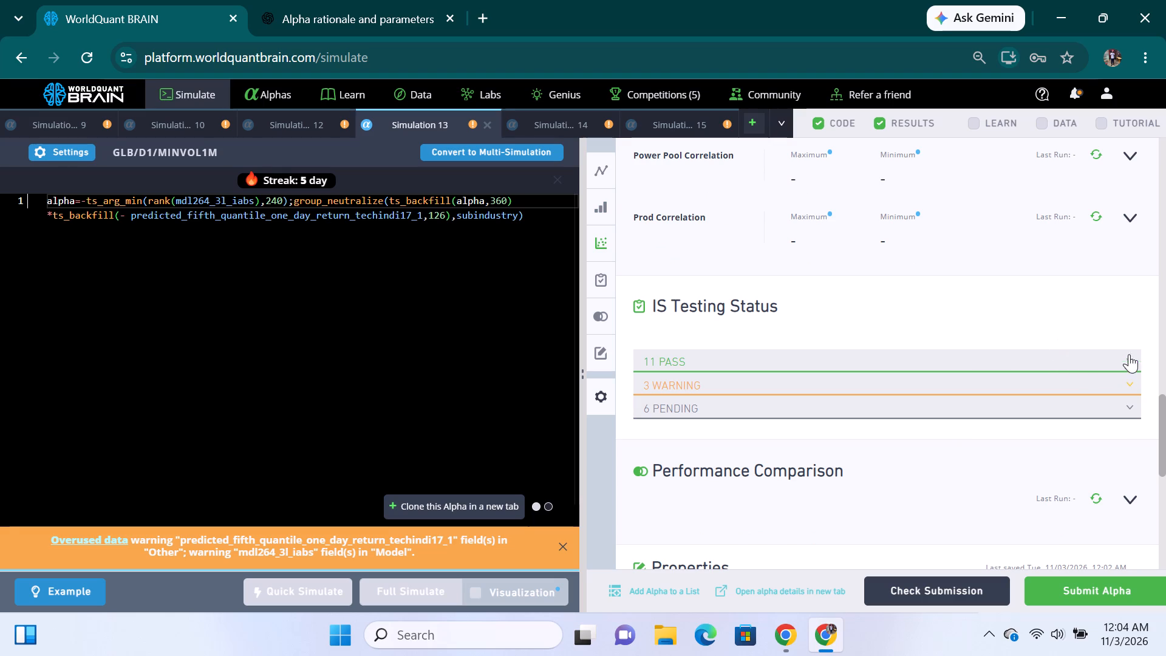
{"action": "left_click", "coordinate": [1093, 213]}
Show Simulation 14's test period and run its Prod Correlation check.
{"action": "left_click", "coordinate": [547, 129]}
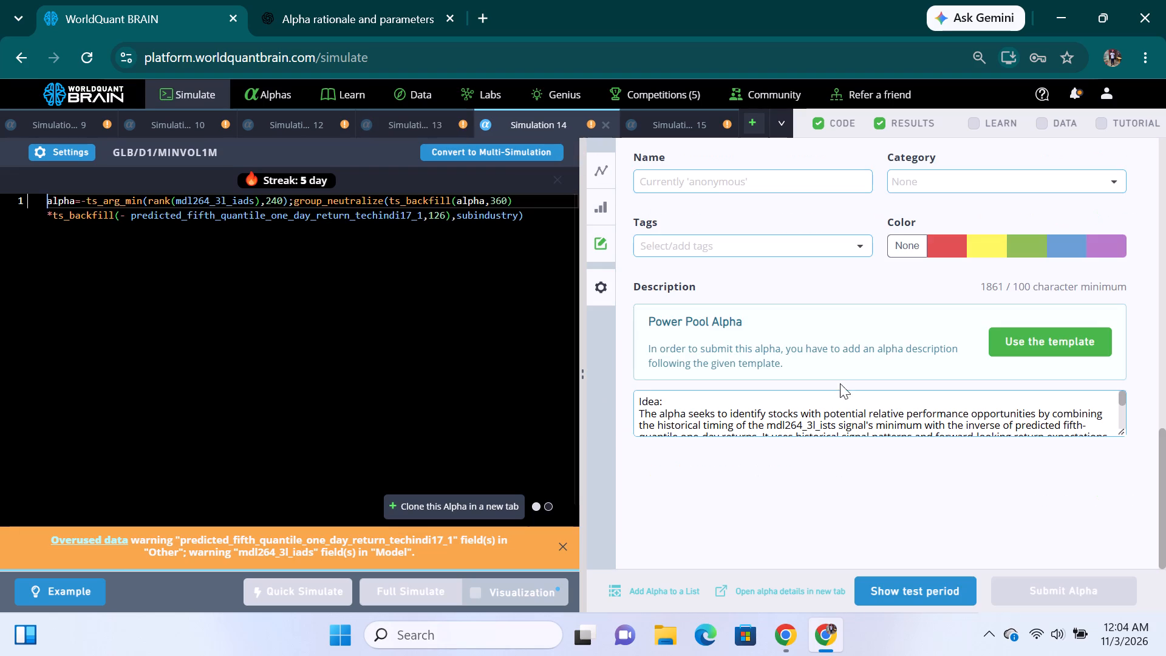
{"action": "left_click", "coordinate": [887, 592]}
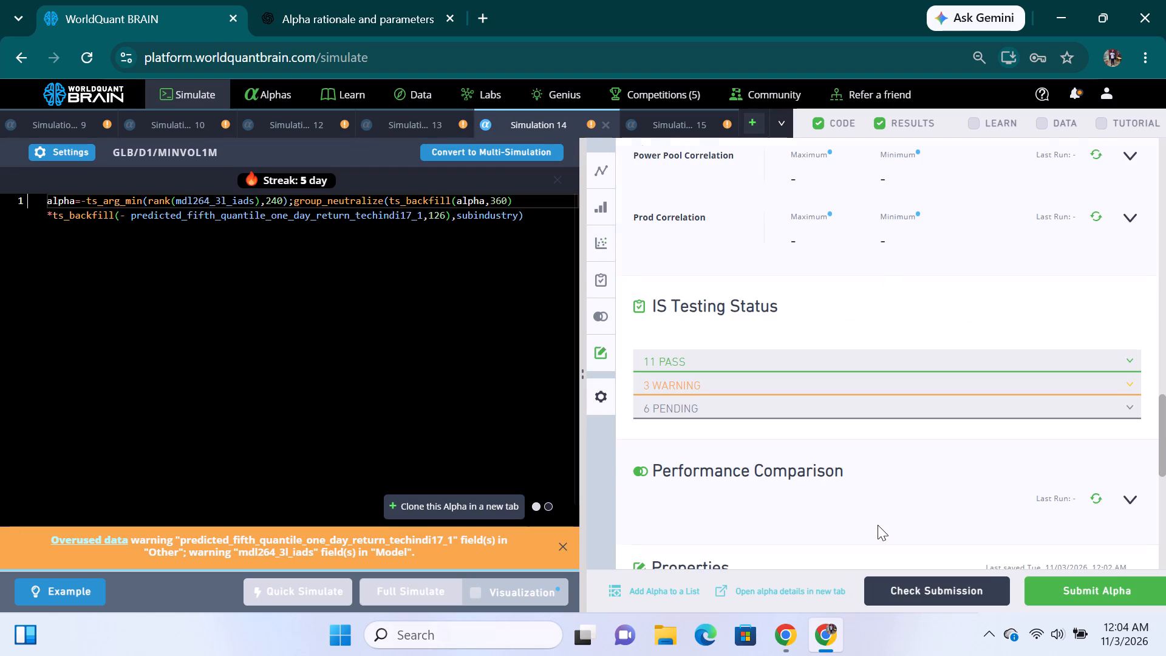
{"action": "left_click", "coordinate": [1098, 214]}
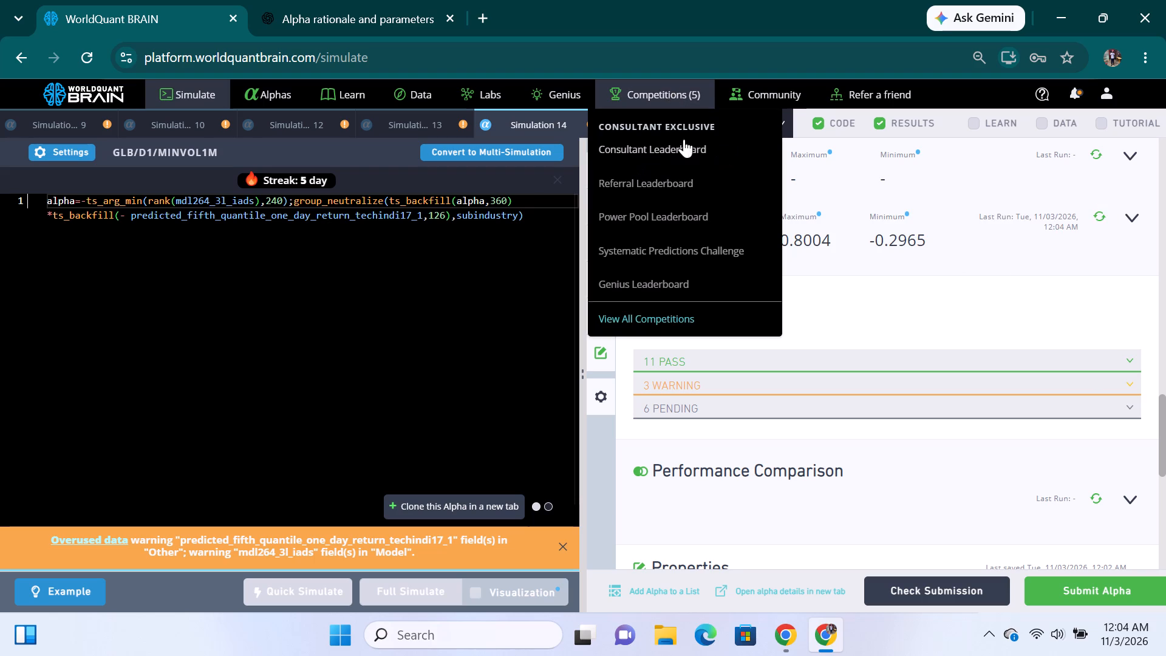
Show Simulation 15's test period and run its Prod Correlation check.
{"action": "left_click", "coordinate": [683, 123]}
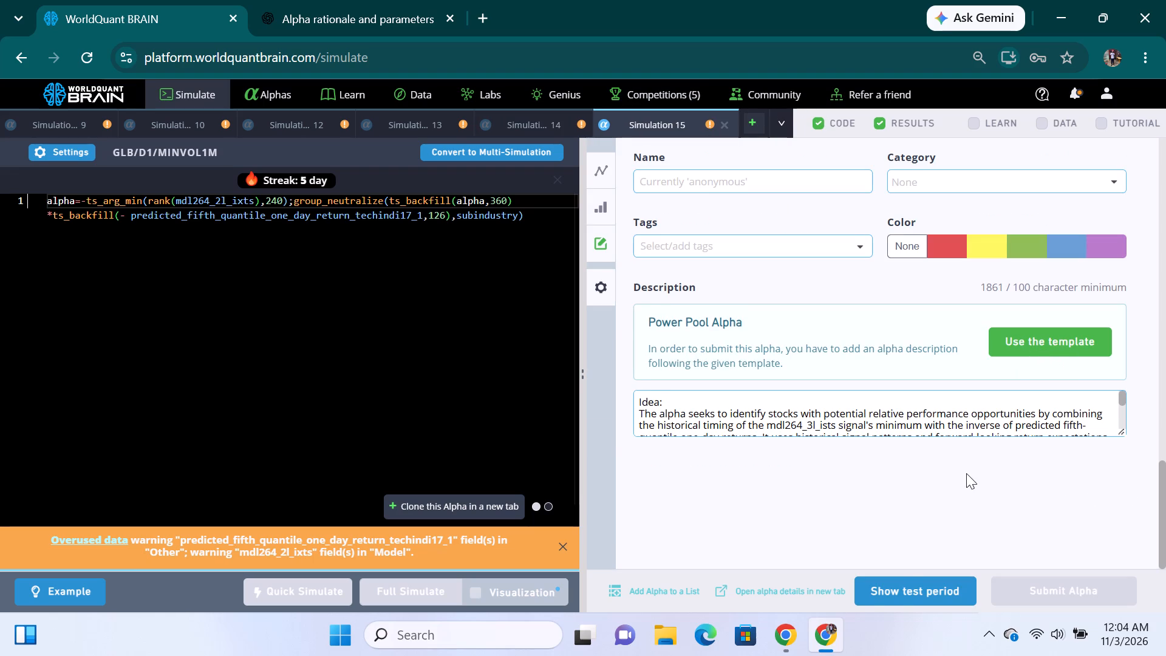
{"action": "left_click", "coordinate": [897, 590]}
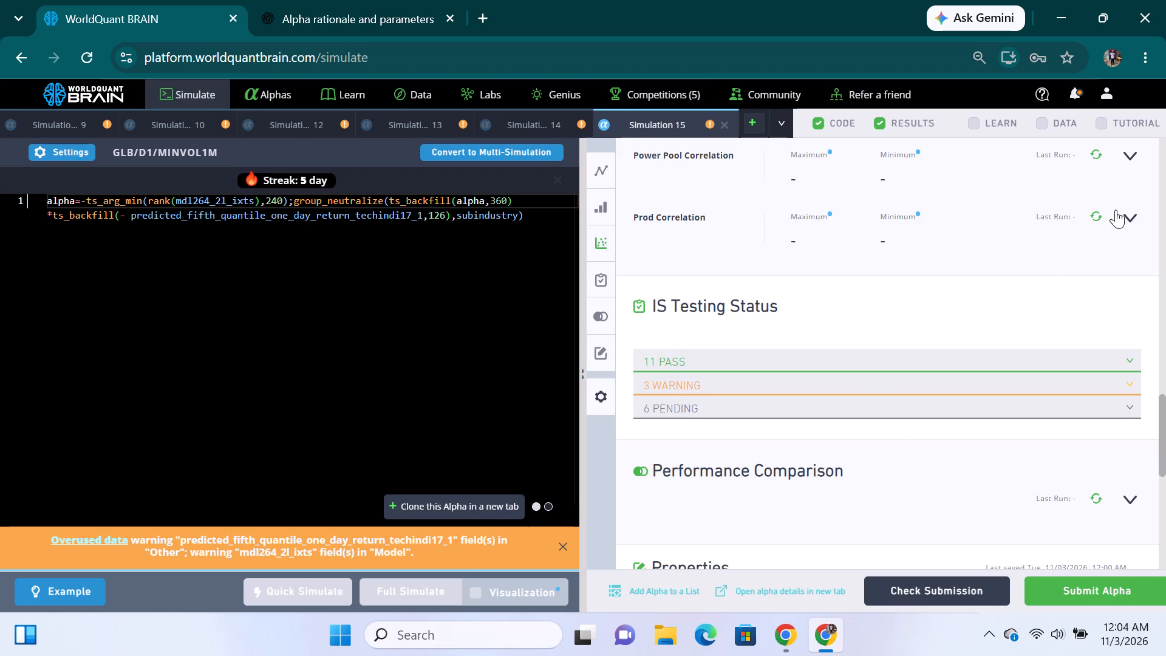
{"action": "left_click", "coordinate": [1094, 213]}
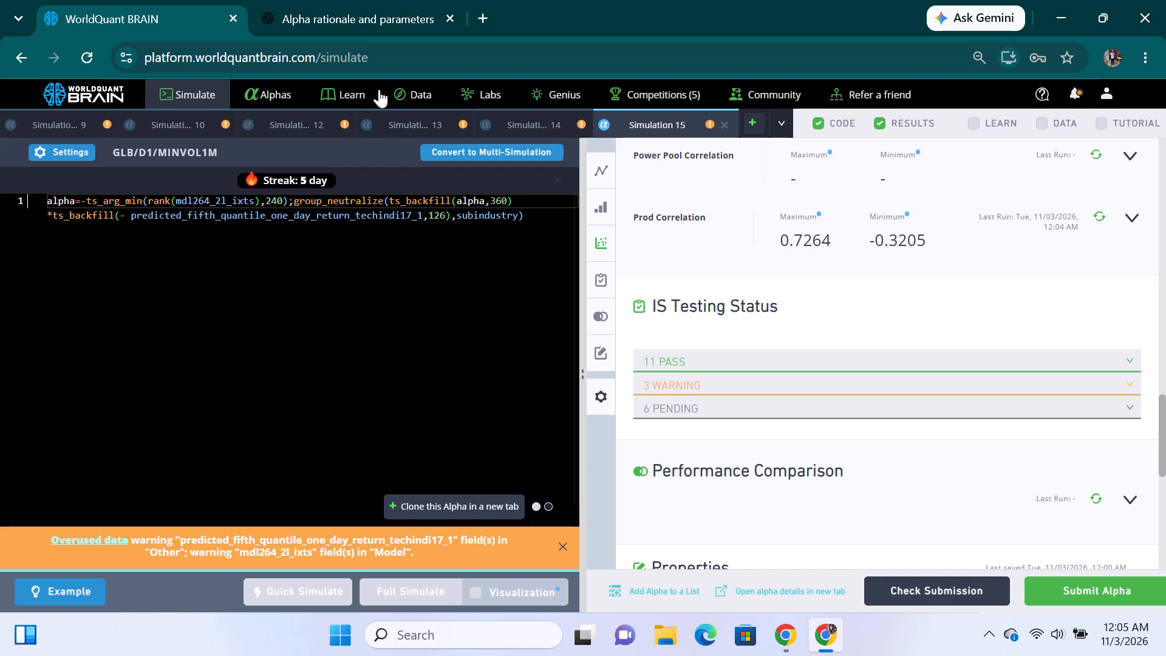
Set Simulation 15's decay to 6, apply the settings and rerun it as a full simulation.
{"action": "left_click", "coordinate": [64, 148]}
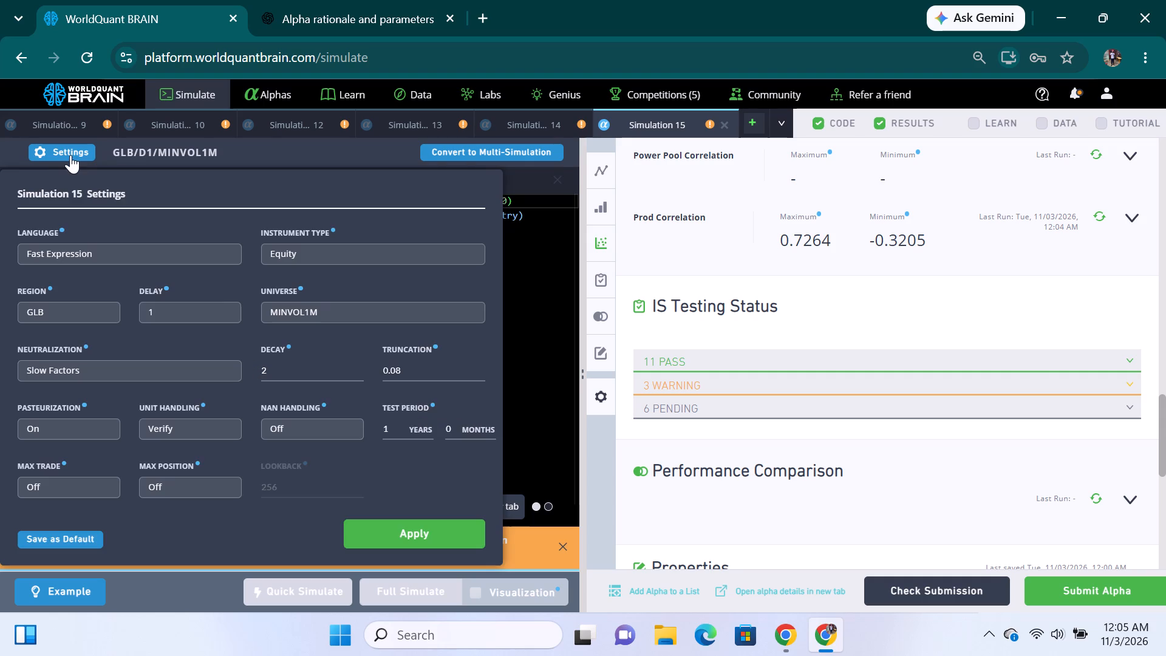
{"action": "left_click", "coordinate": [358, 363]}
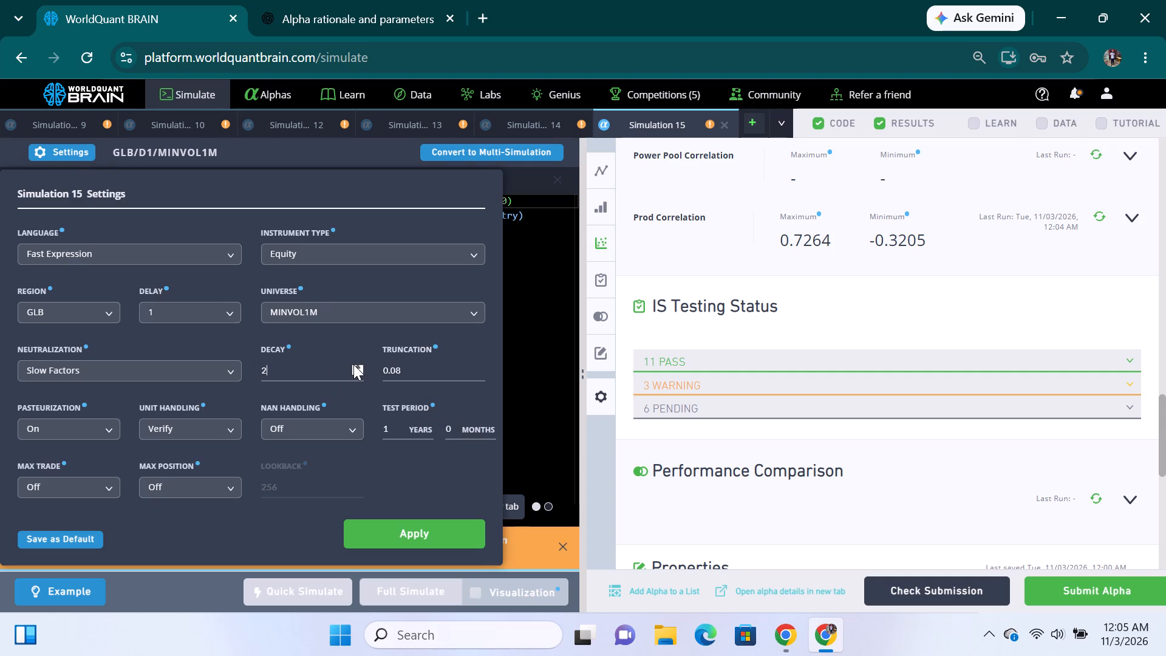
{"action": "left_click", "coordinate": [353, 364]}
{"action": "left_click", "coordinate": [353, 364]}
{"action": "left_click", "coordinate": [353, 364]}
{"action": "left_click", "coordinate": [353, 364]}
{"action": "left_click", "coordinate": [401, 537]}
{"action": "left_click", "coordinate": [406, 597]}
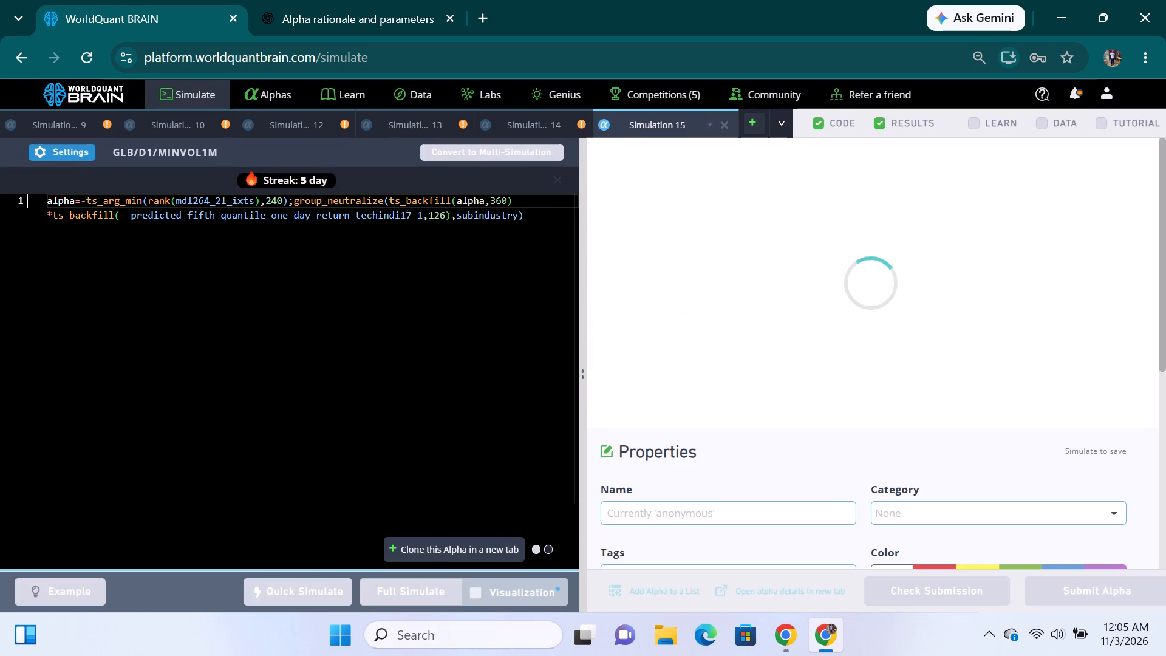
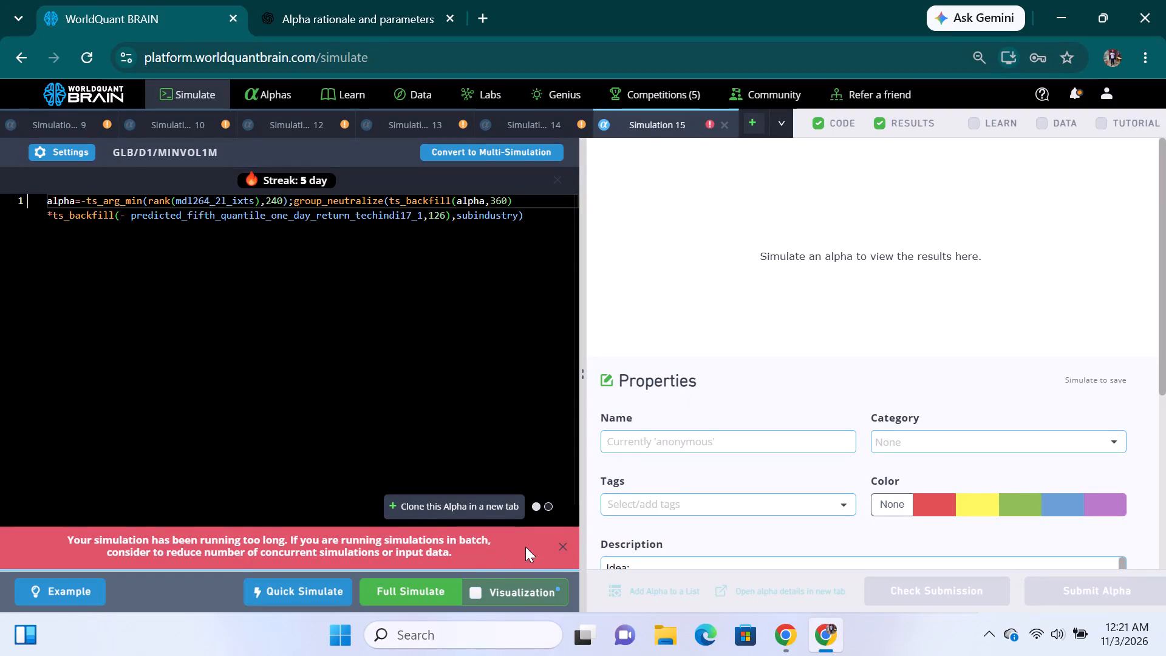
Dismiss the error notice and rerun Simulation 15 as a full simulation.
{"action": "left_click", "coordinate": [561, 546]}
{"action": "left_click", "coordinate": [418, 596]}
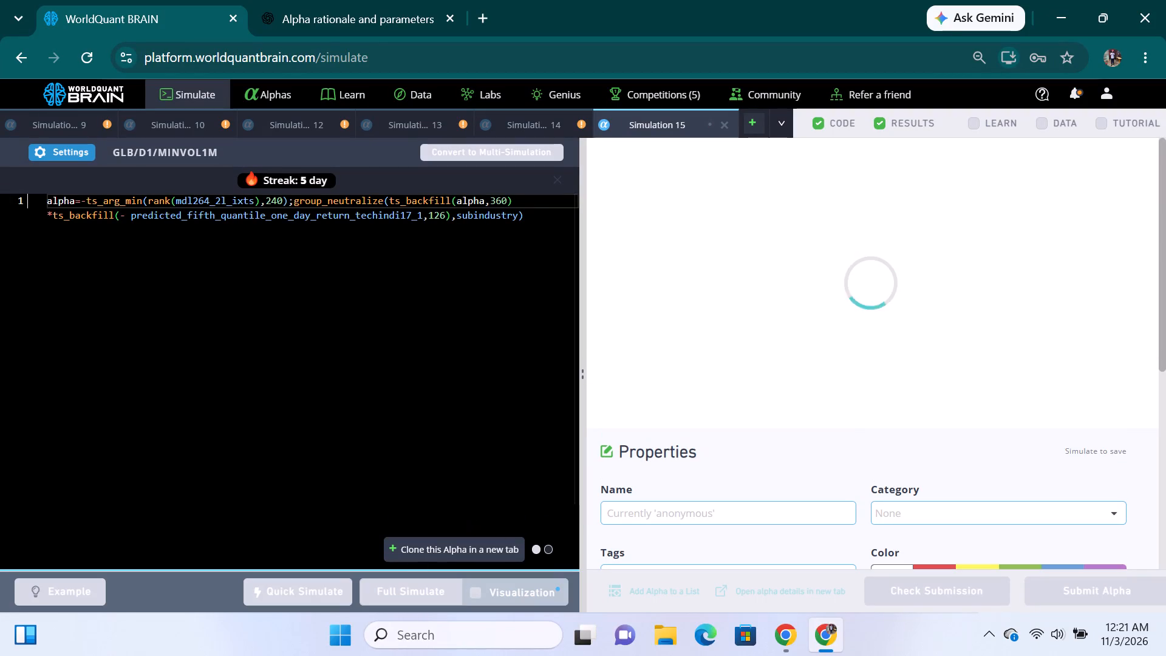
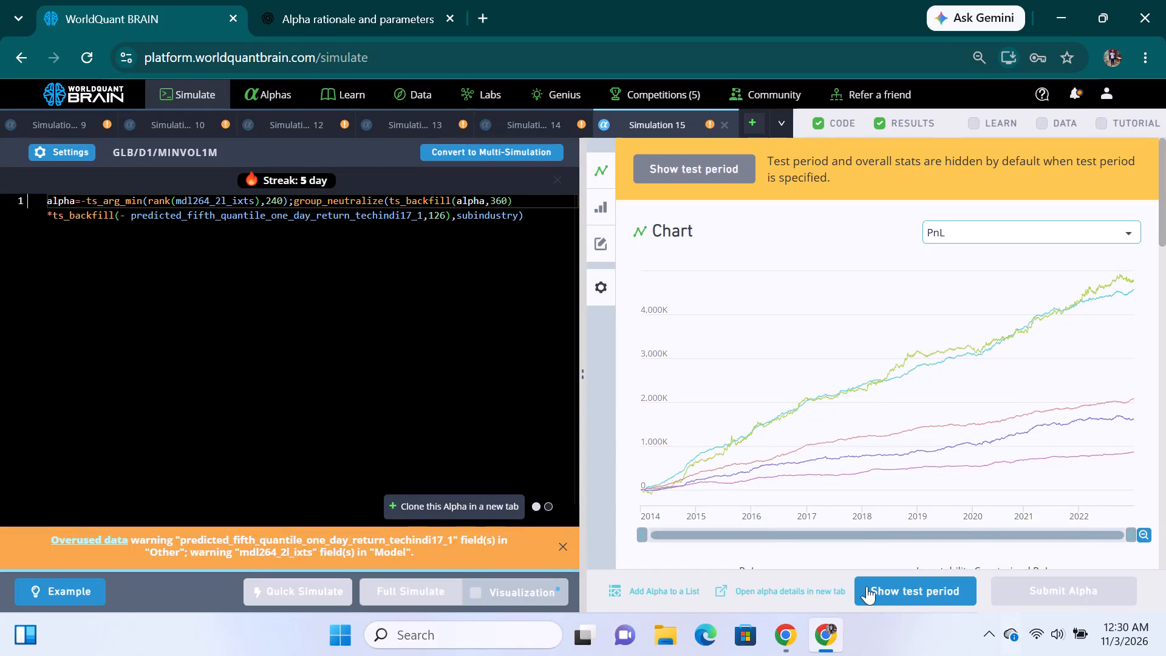
Show Simulation 15's test period and run its Prod Correlation check.
{"action": "left_click", "coordinate": [901, 593]}
{"action": "scroll", "coordinate": [839, 476], "scroll_direction": "down", "scroll_amount": 2}
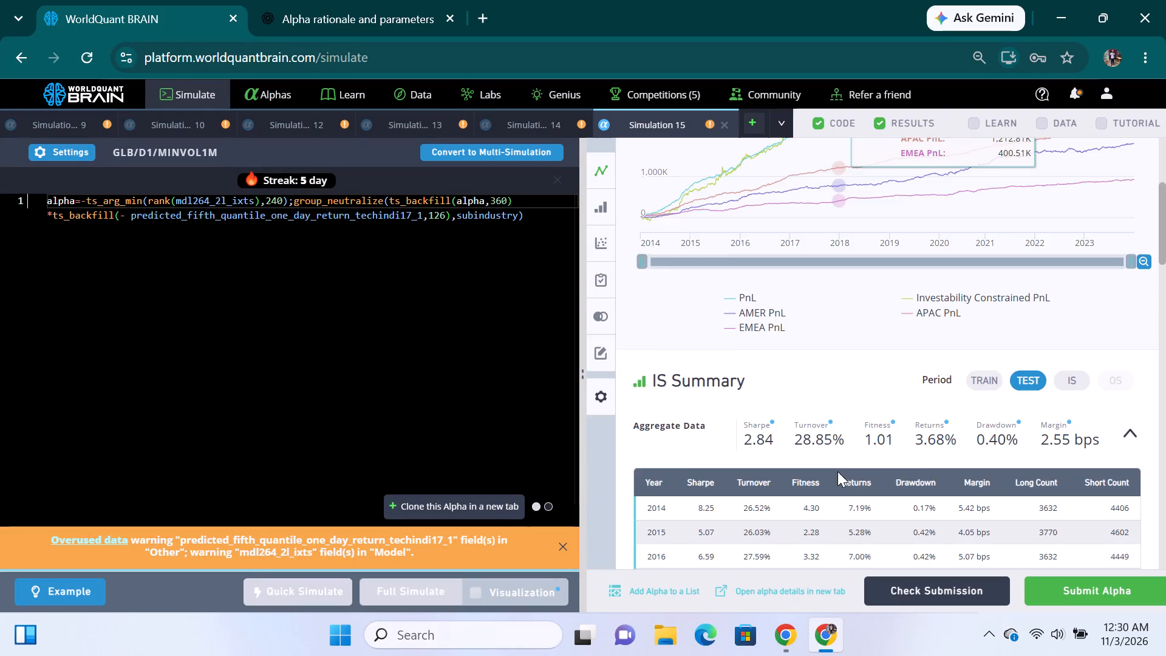
{"action": "scroll", "coordinate": [837, 471], "scroll_direction": "down", "scroll_amount": 10}
{"action": "scroll", "coordinate": [890, 451], "scroll_direction": "down", "scroll_amount": 2}
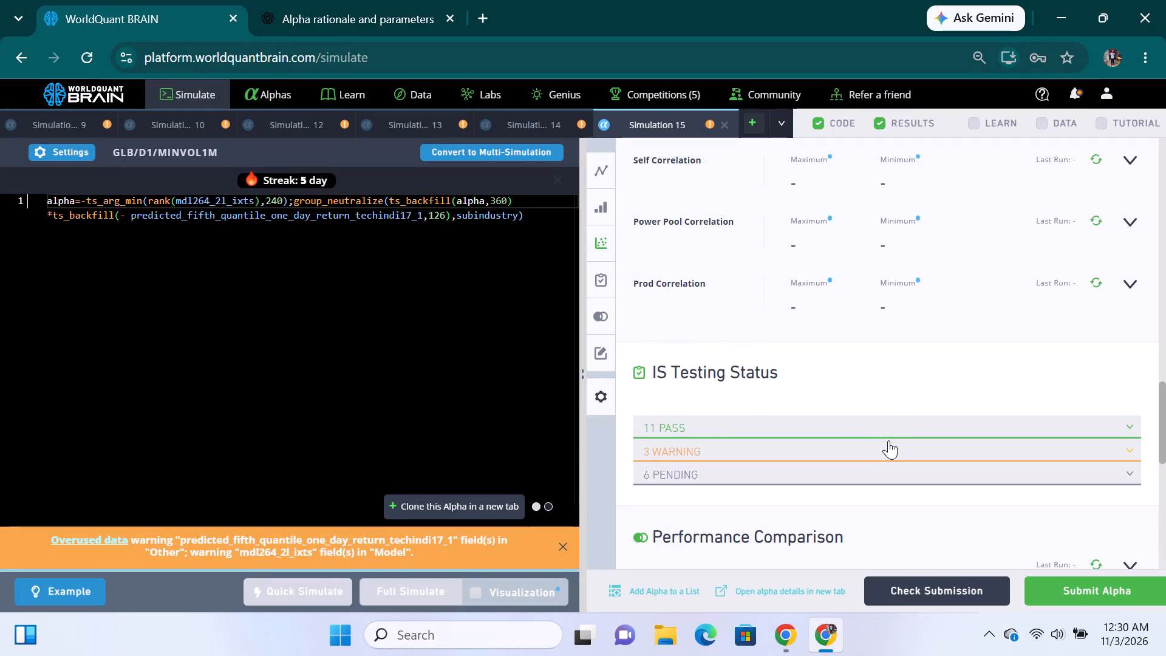
{"action": "left_click", "coordinate": [1096, 278]}
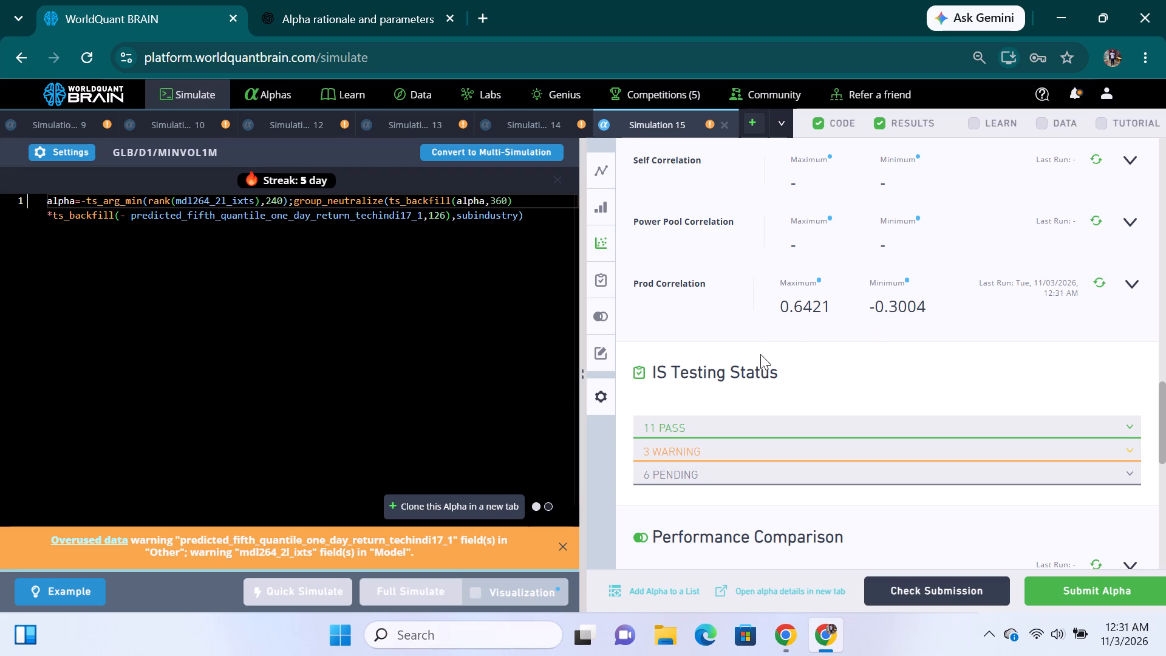
{"action": "left_click", "coordinate": [554, 222]}
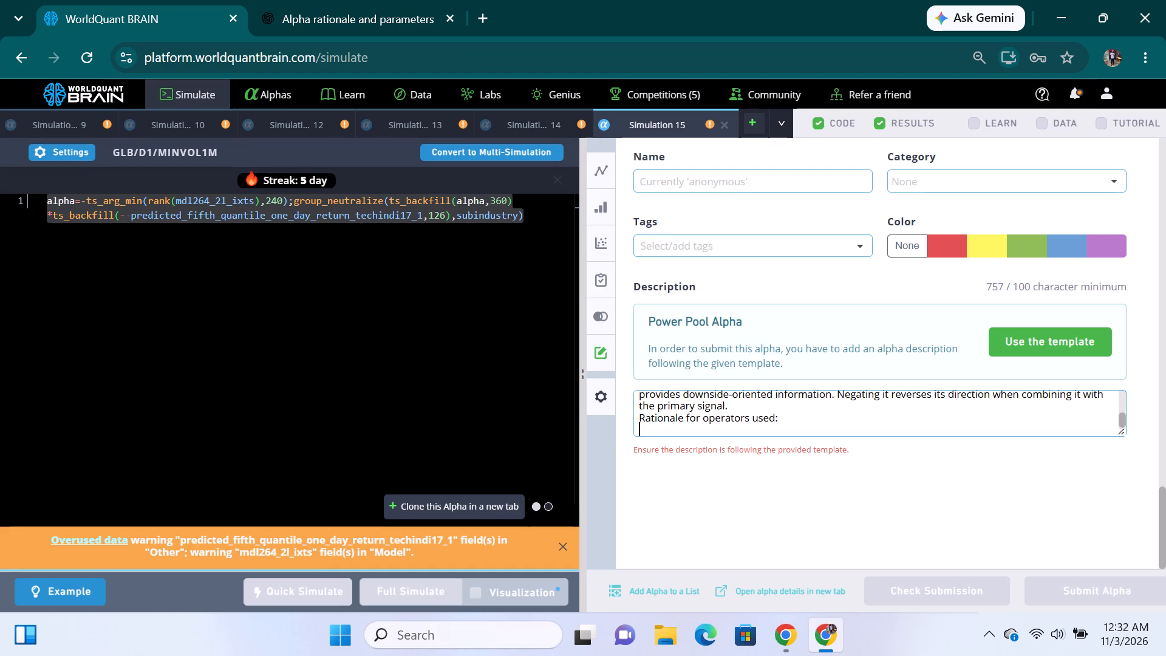
{"action": "key", "text": "ctrl+v"}
Submit Simulation 15's alpha with the completed description.
{"action": "scroll", "coordinate": [838, 425], "scroll_direction": "down", "scroll_amount": 4}
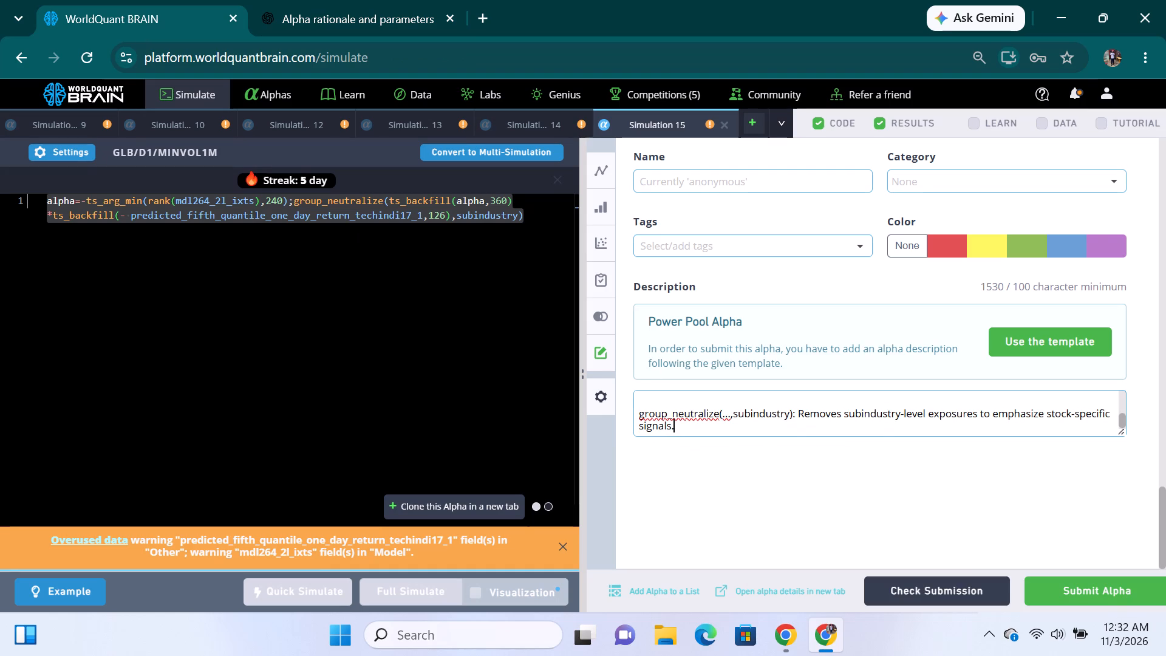
{"action": "left_click", "coordinate": [1082, 589]}
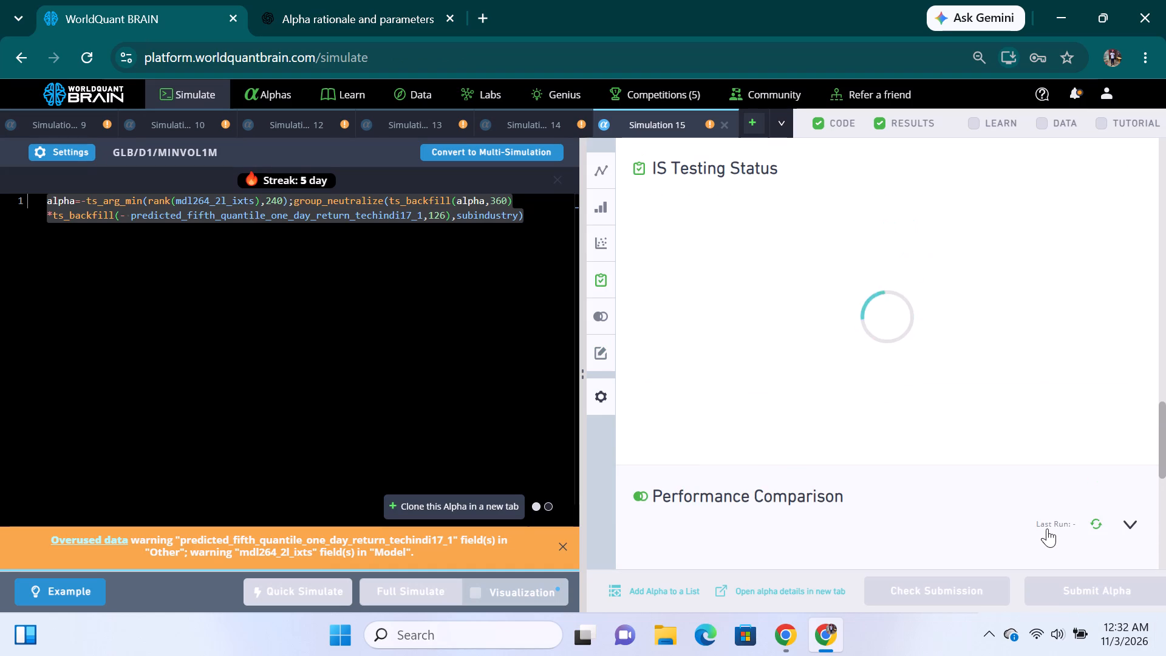
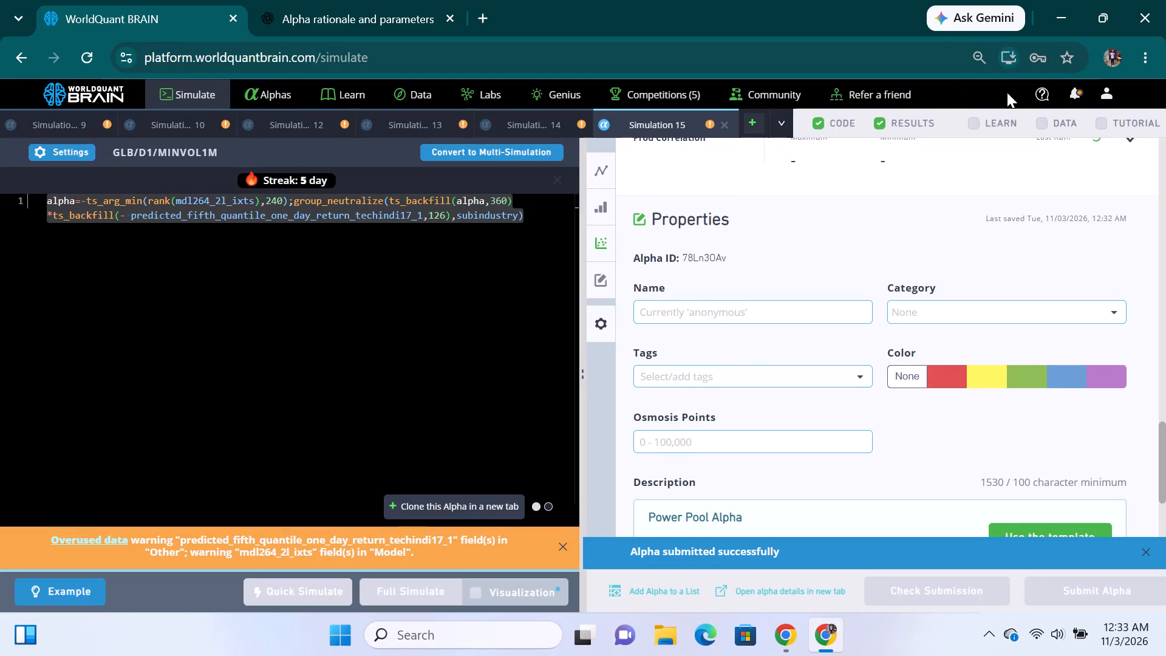
Open the profile's Performance page and review the Base Payment and Submitted Alphas charts.
{"action": "left_click", "coordinate": [1110, 97]}
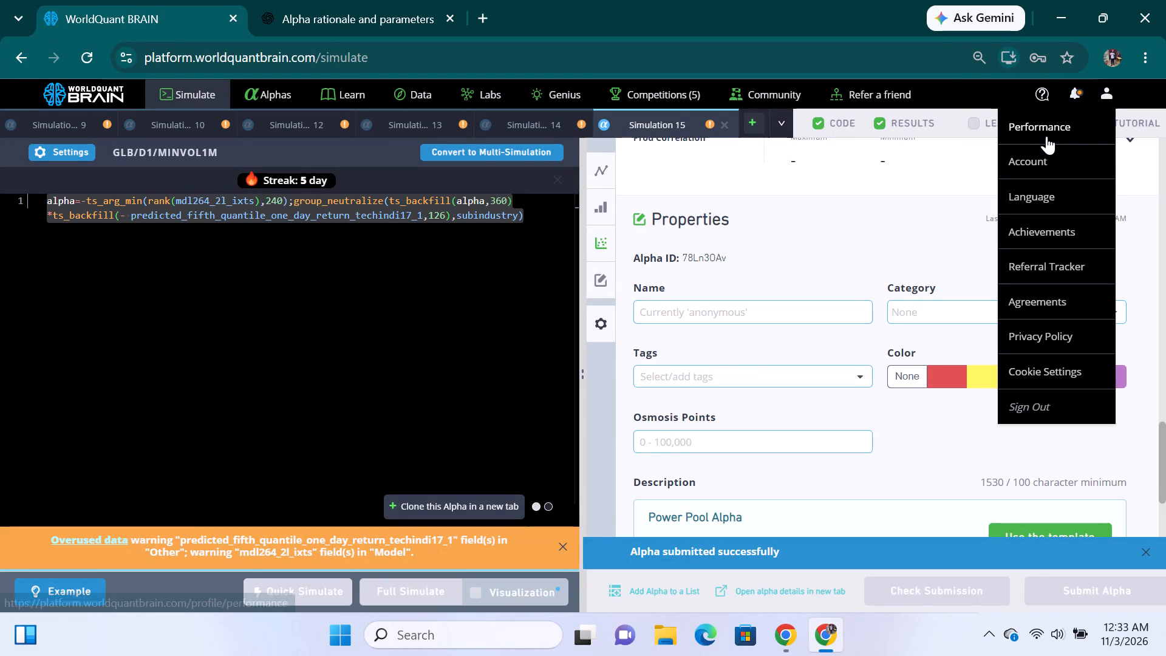
{"action": "left_click", "coordinate": [1041, 132]}
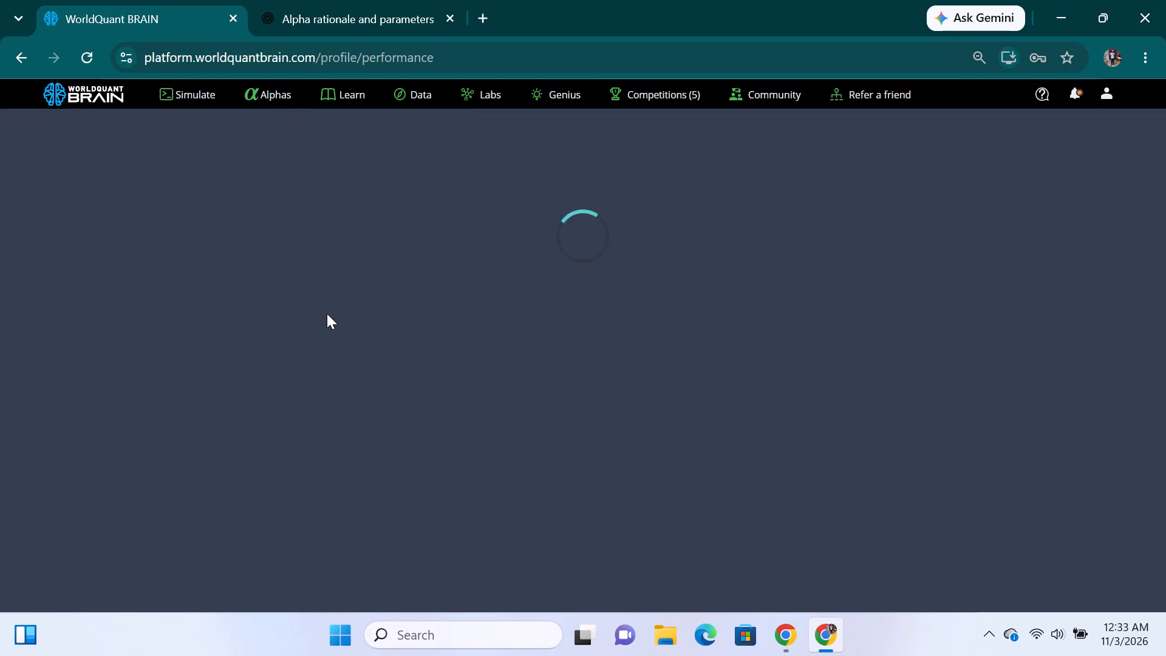
{"action": "scroll", "coordinate": [352, 315], "scroll_direction": "down", "scroll_amount": 2}
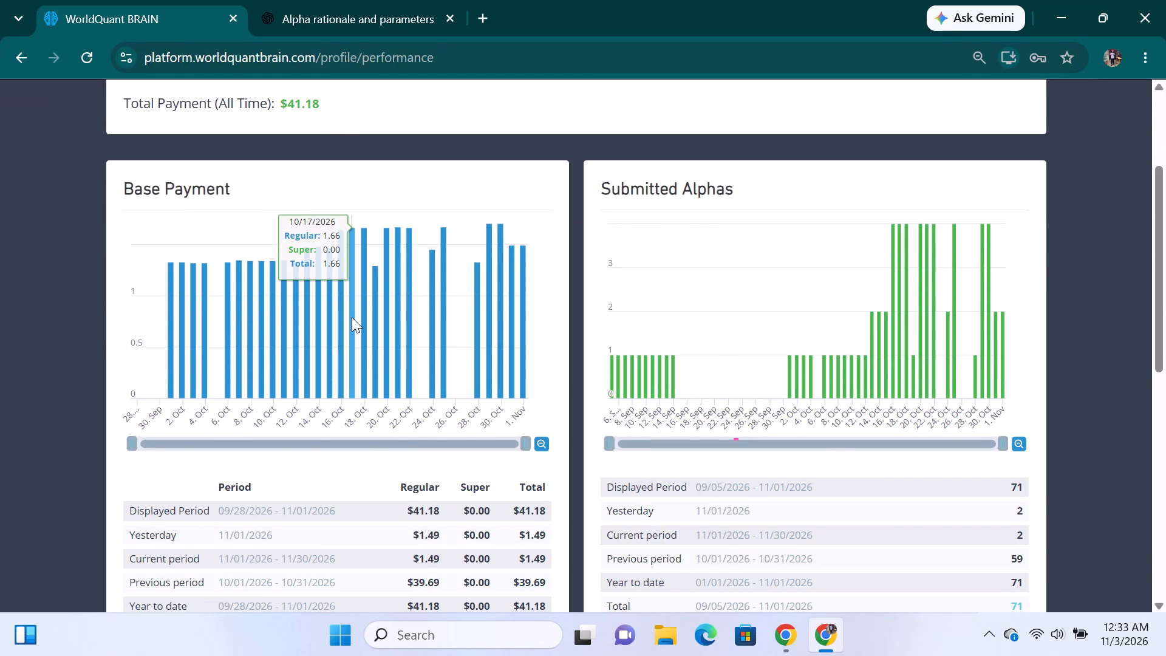
{"action": "scroll", "coordinate": [350, 329], "scroll_direction": "up", "scroll_amount": 1}
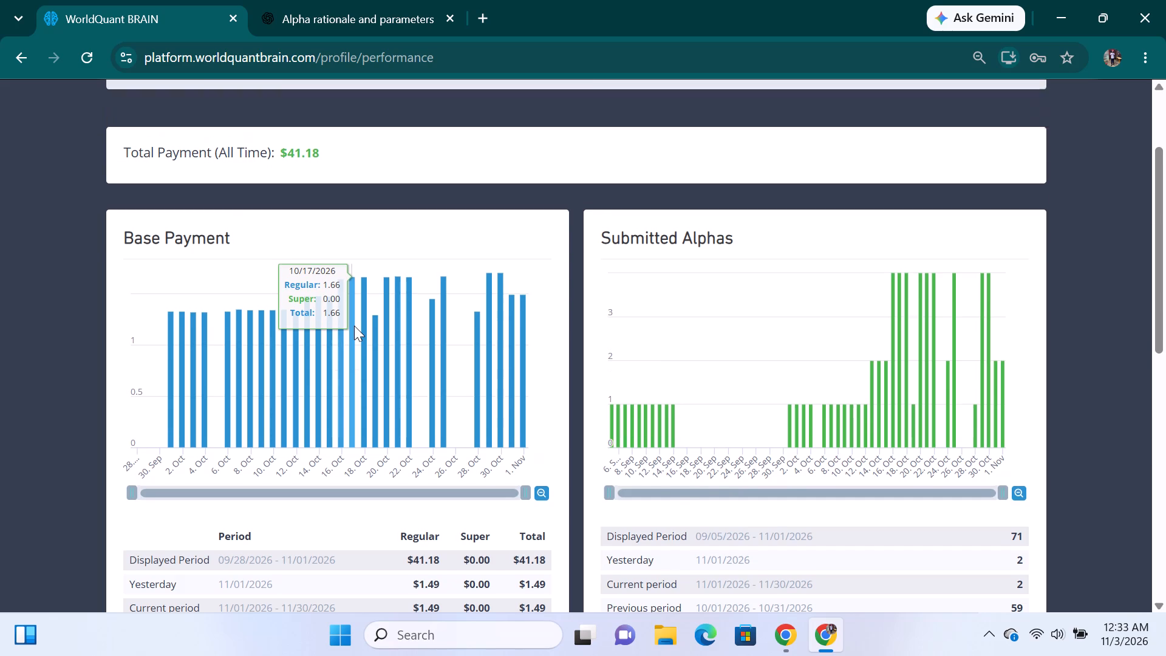
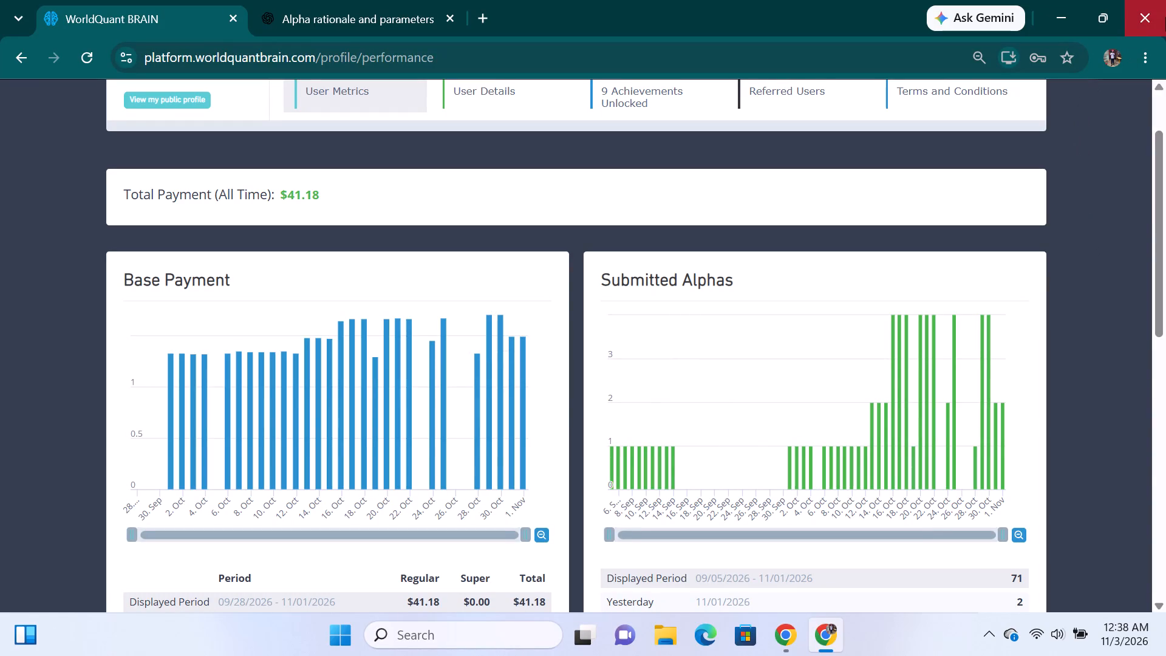
Close the browser window containing the WorldQuant BRAIN performance page and the ChatGPT alpha rationale conversation.
{"action": "left_click", "coordinate": [1149, 7]}
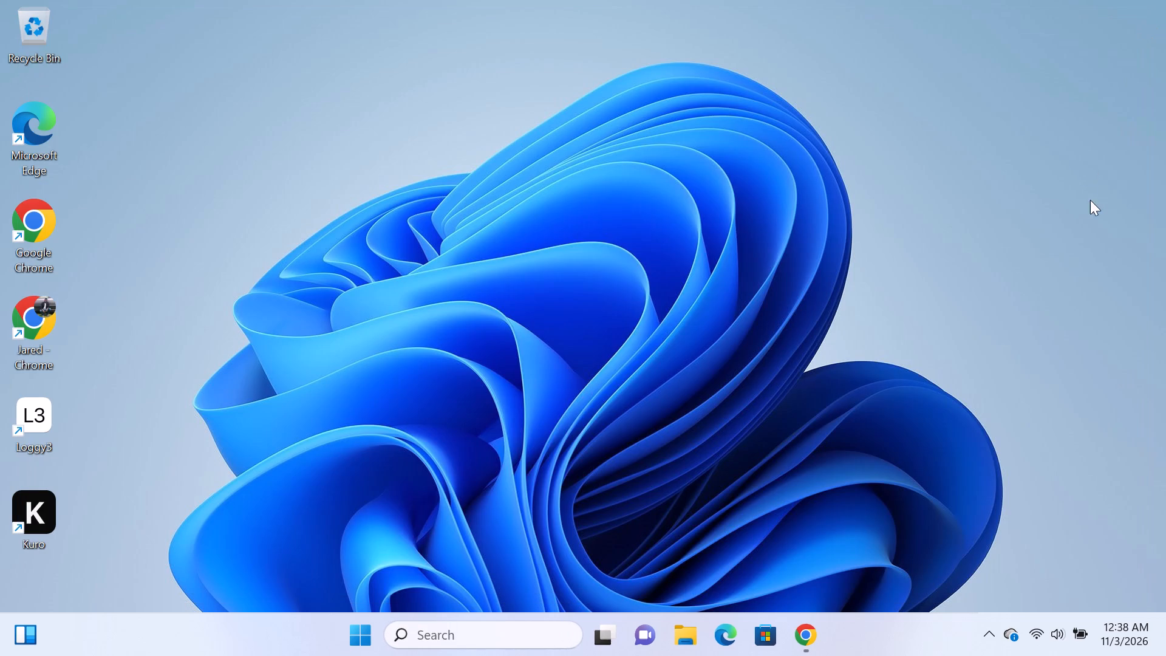